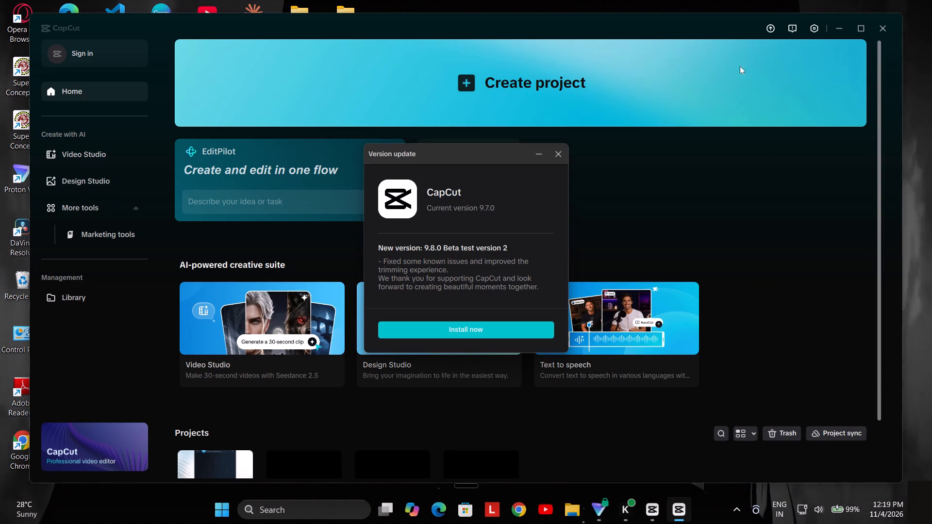
Dismiss the version update dialog without installing and maximize the CapCut window.
click(554, 156)
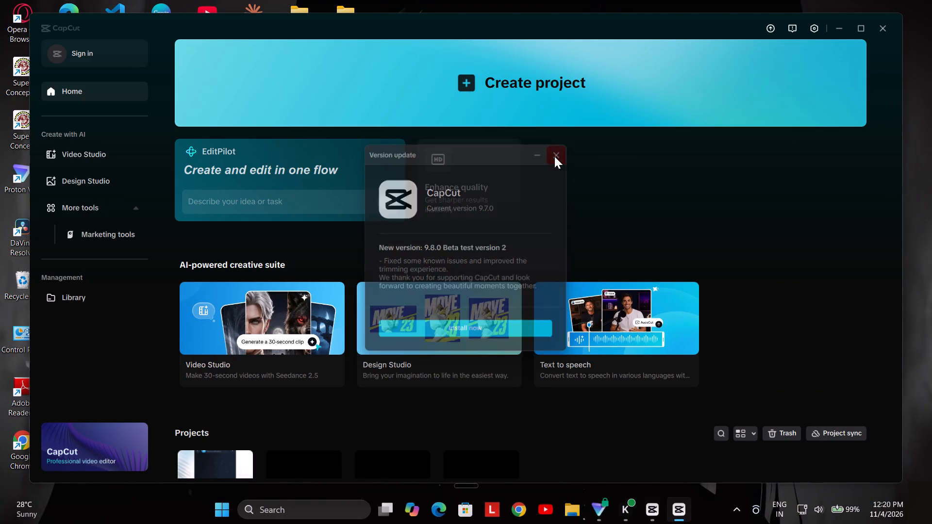
click(858, 24)
Locate the saved projects in the Projects section of the home page.
scroll(591, 354, down, 1)
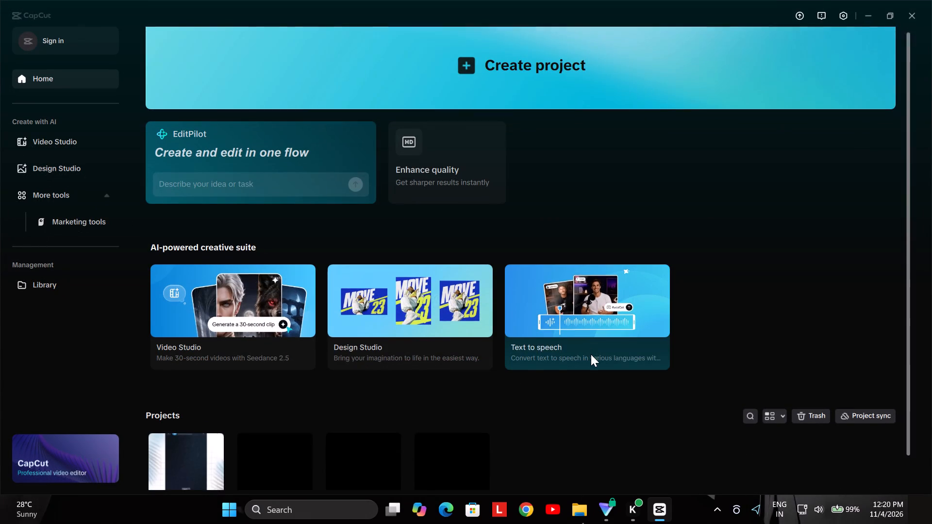
scroll(591, 354, down, 1)
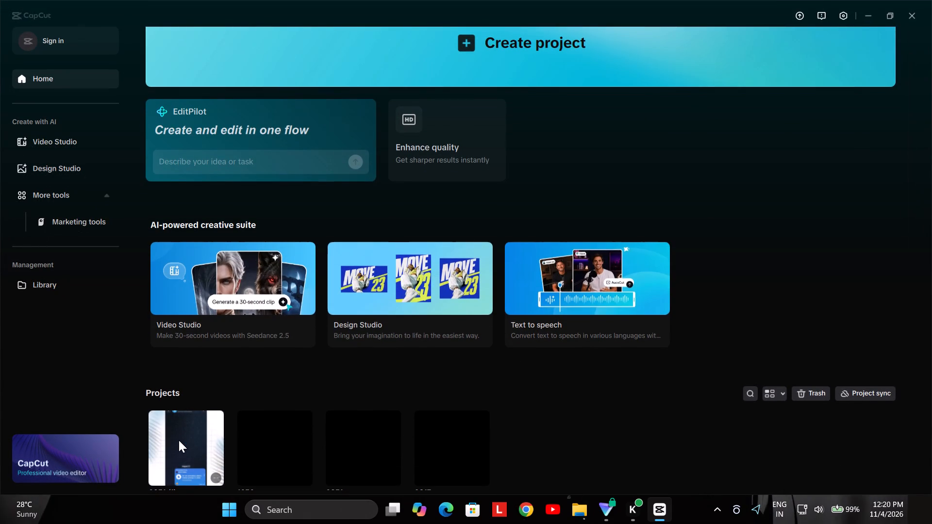
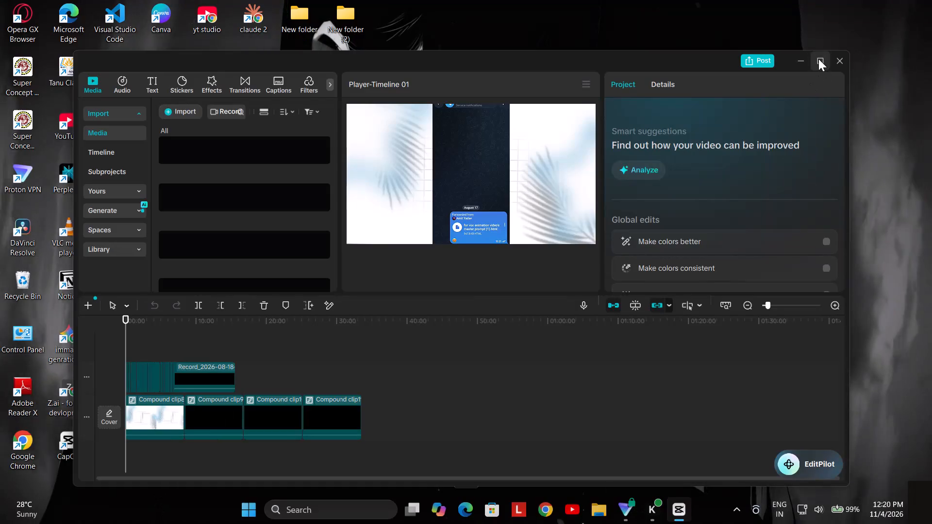
Maximize the editor window of the opened project.
click(818, 59)
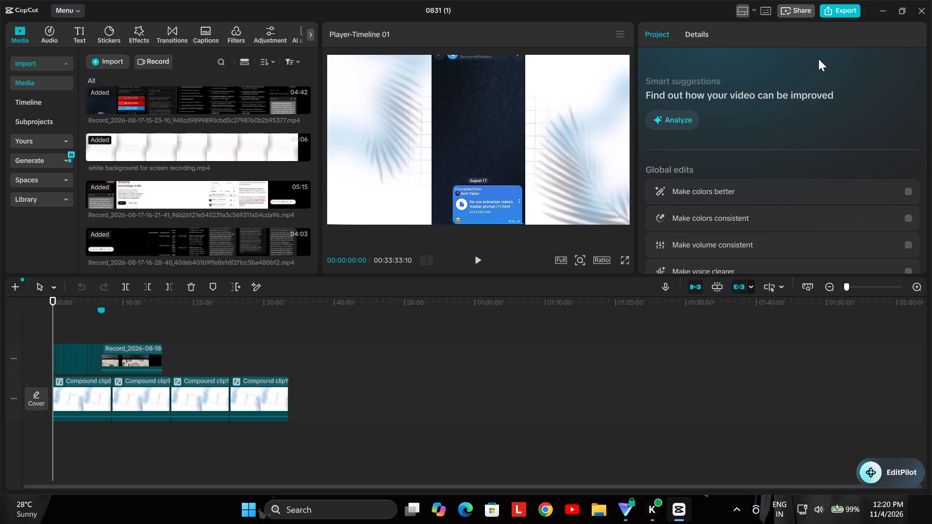
Enlarge the timeline scale and scrub the playhead from the start to about 00:05:48 to review the edited recording clips.
triple_click(913, 289)
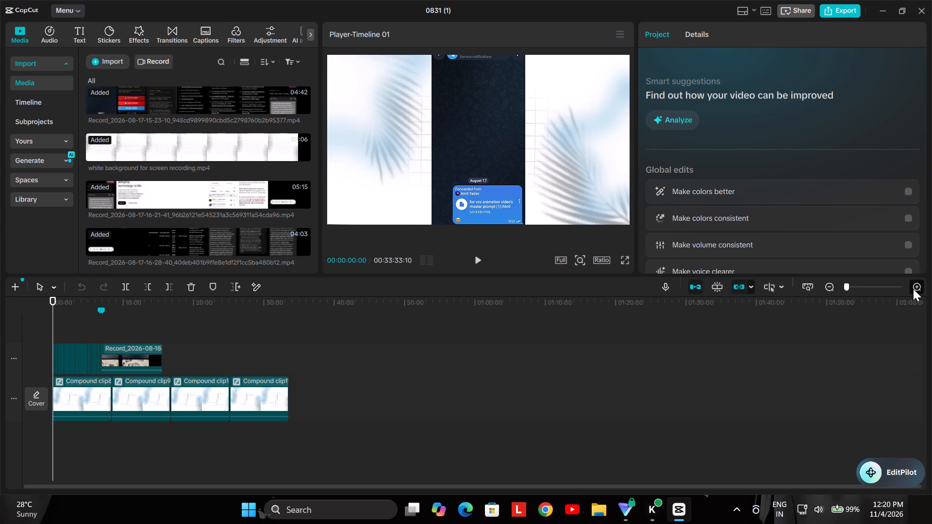
triple_click(913, 289)
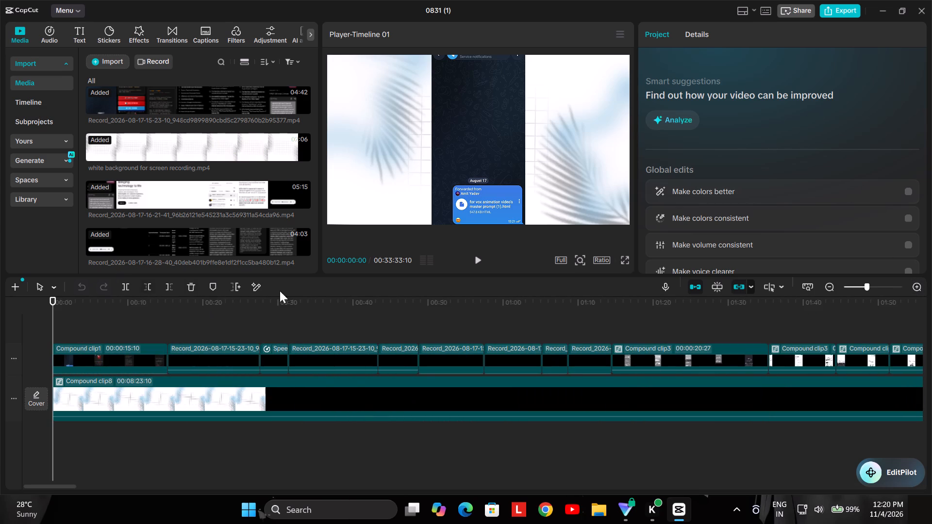
double_click(915, 291)
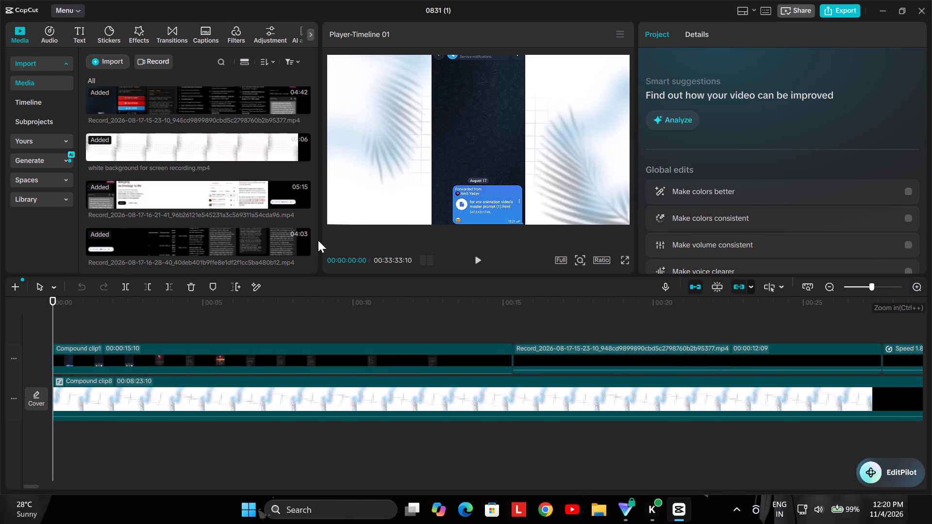
click(56, 299)
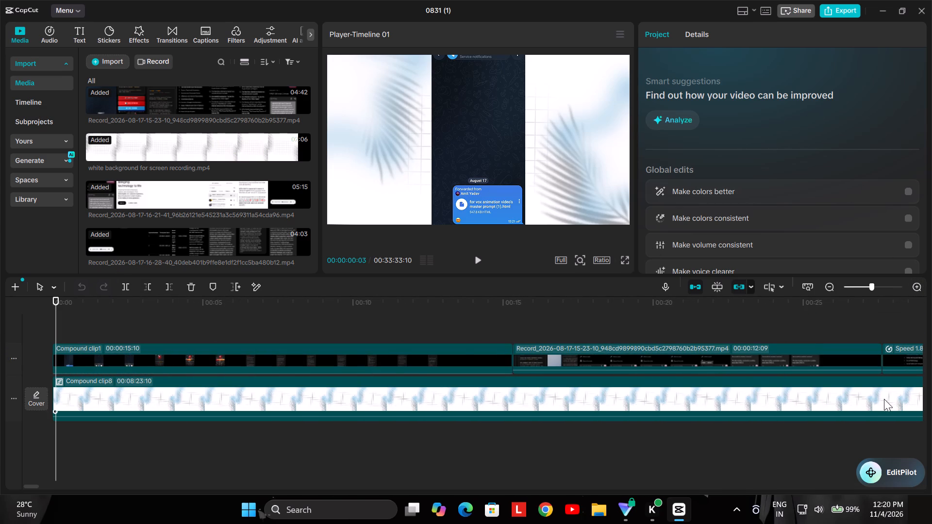
drag(60, 303, 560, 323)
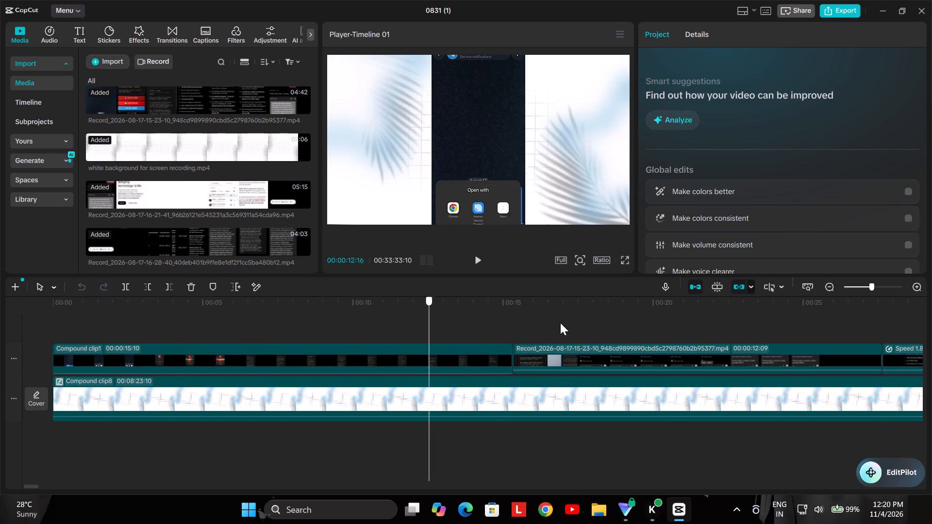
drag(560, 323, 931, 323)
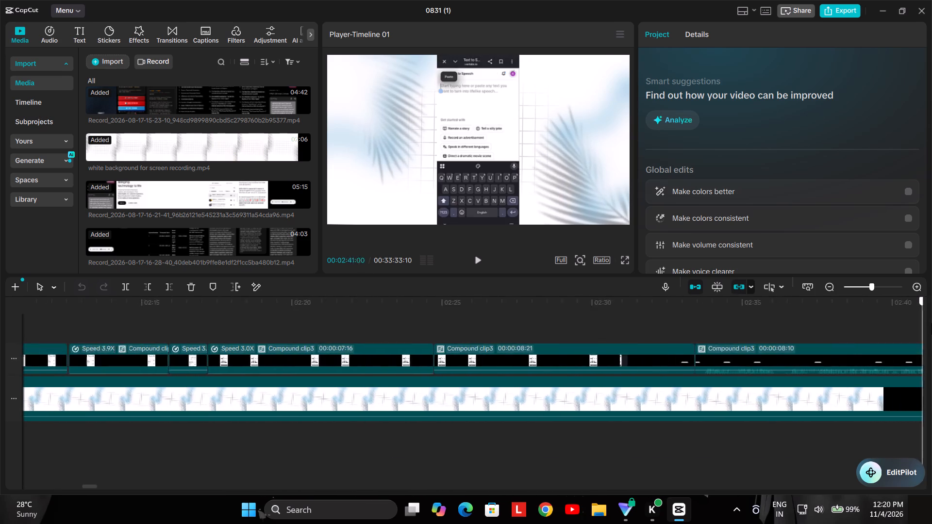
drag(931, 323, 931, 387)
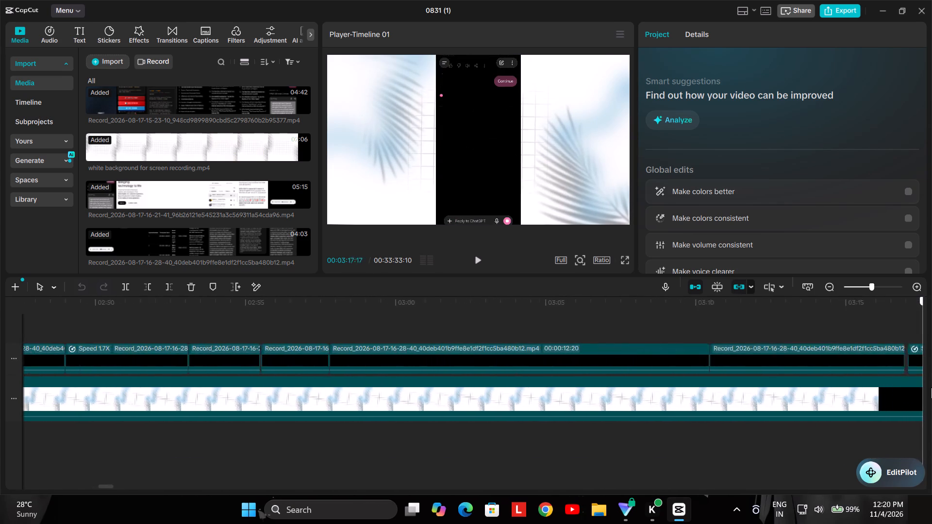
drag(931, 387, 930, 437)
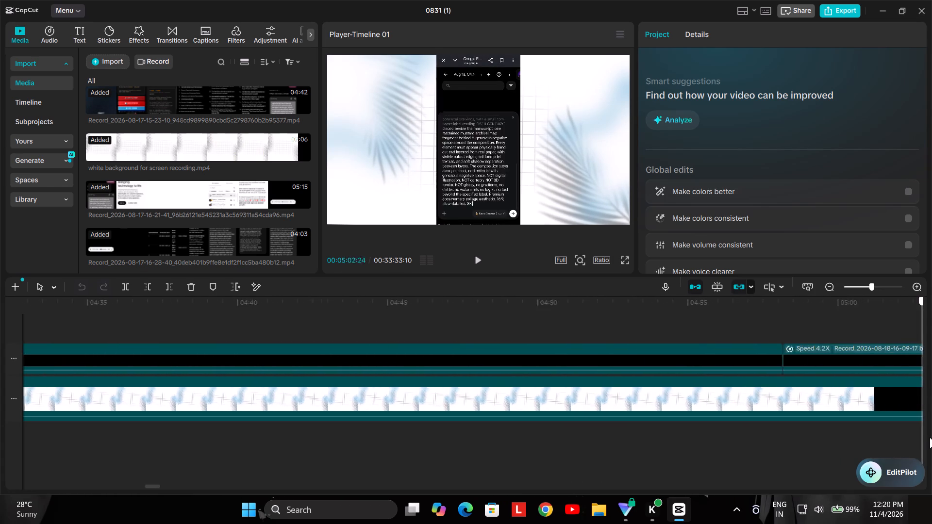
drag(930, 437, 856, 458)
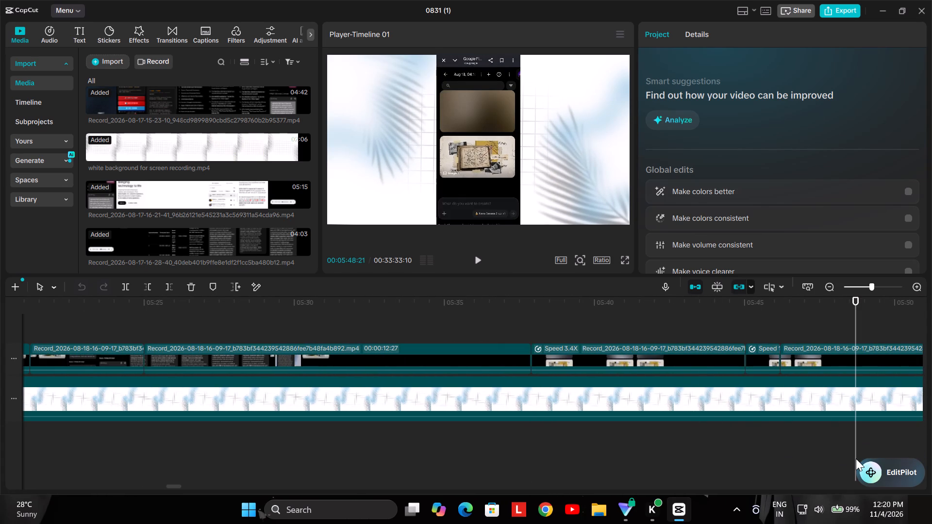
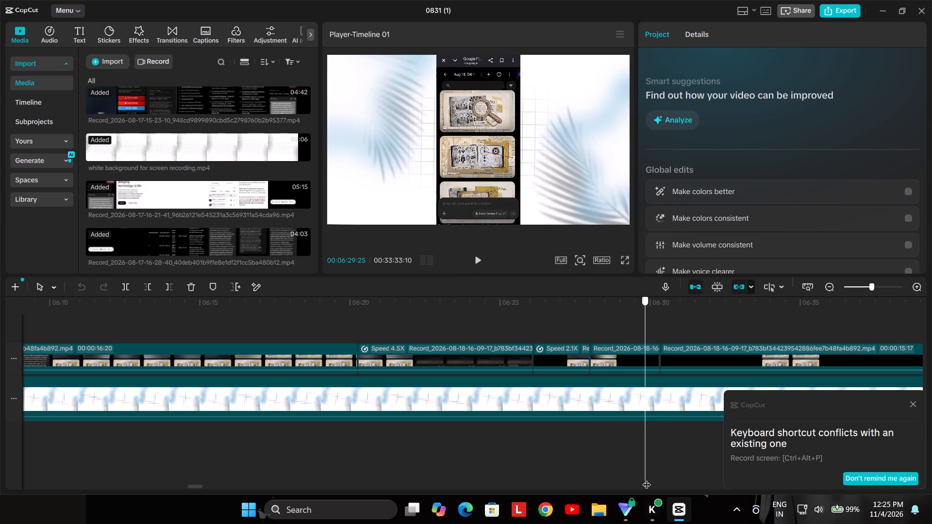
Dismiss the notification about the record-screen keyboard shortcut conflict.
click(912, 409)
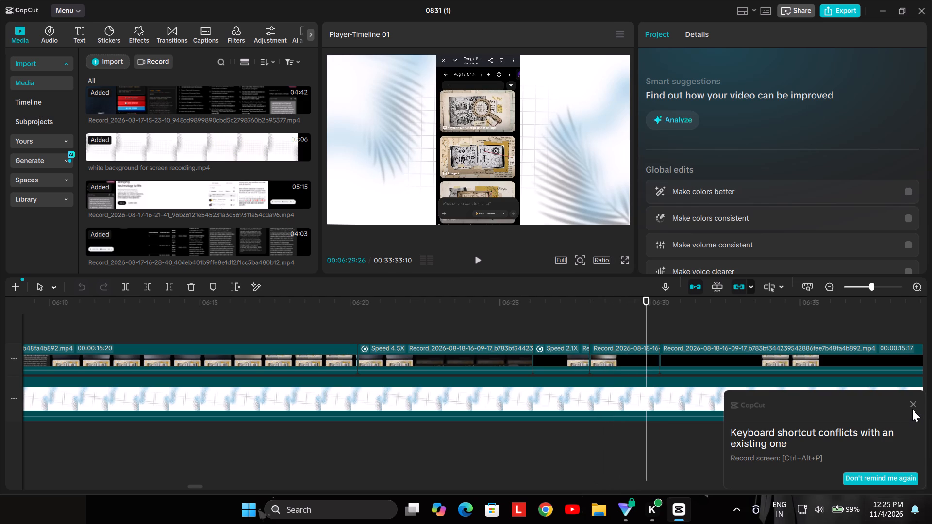
click(912, 406)
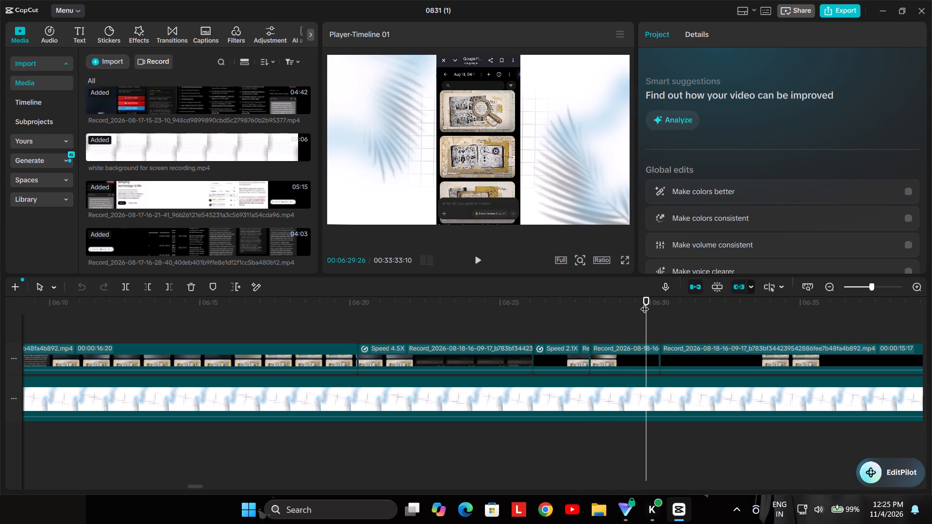
Scrub the playhead from about 00:06:29 forward to 00:07:16 and back to 00:06:52 to review the recording clips.
drag(646, 302, 707, 316)
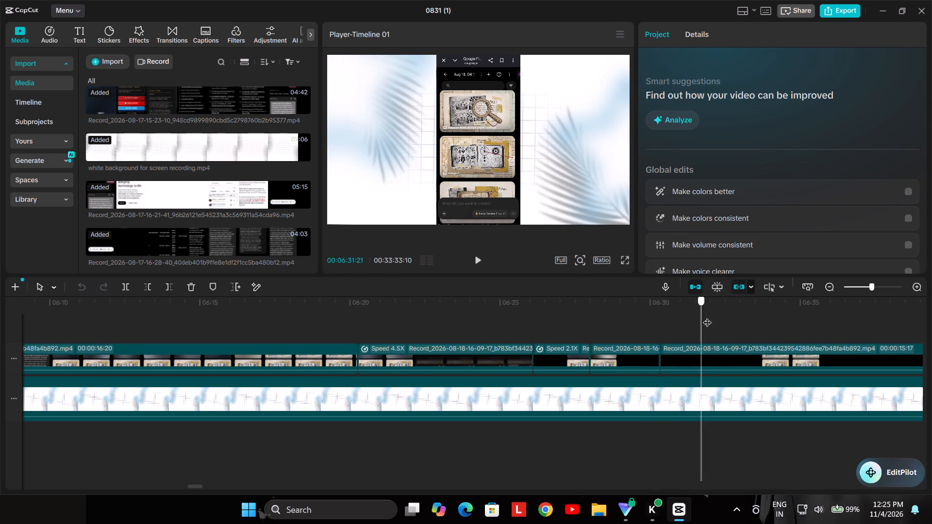
drag(707, 316, 779, 311)
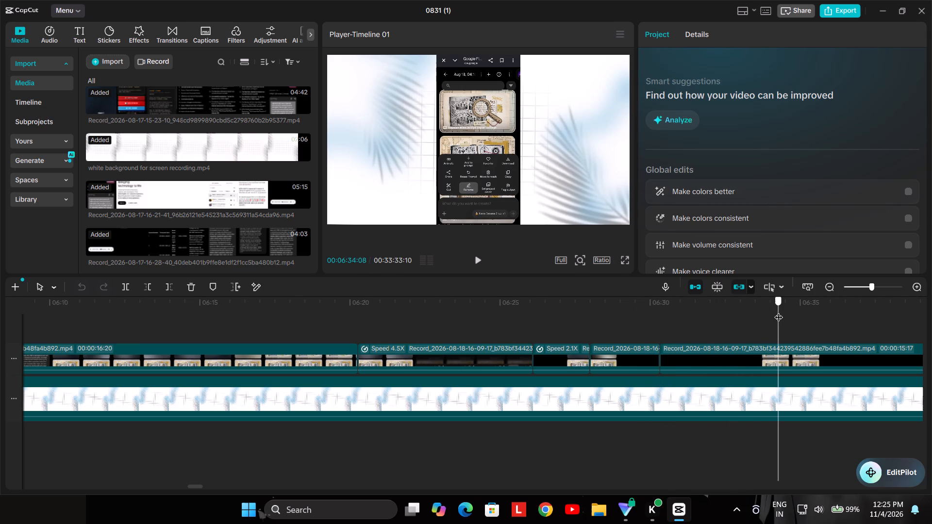
drag(779, 311, 820, 338)
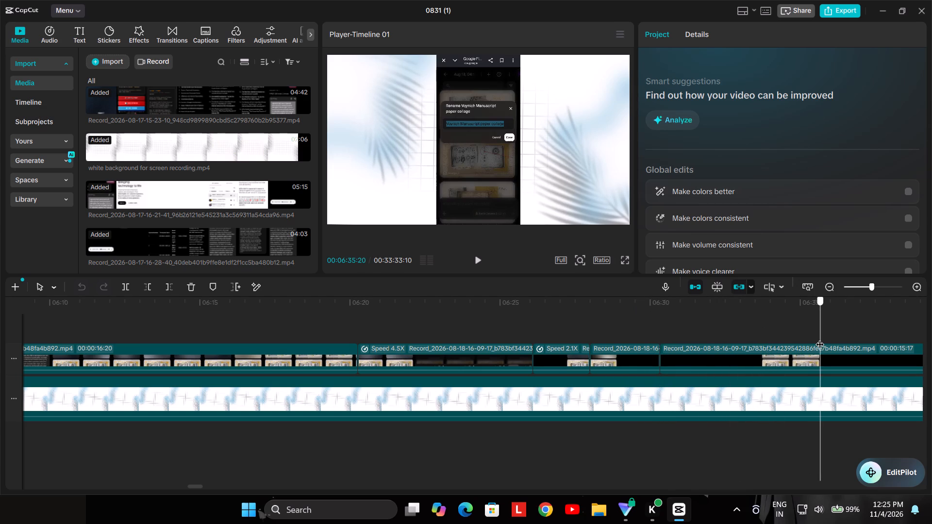
drag(820, 338, 806, 354)
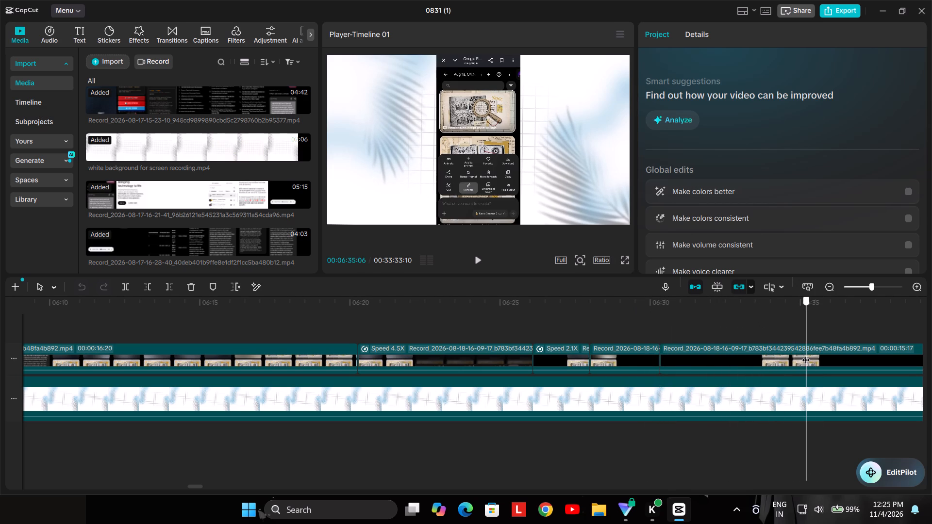
drag(806, 354, 825, 362)
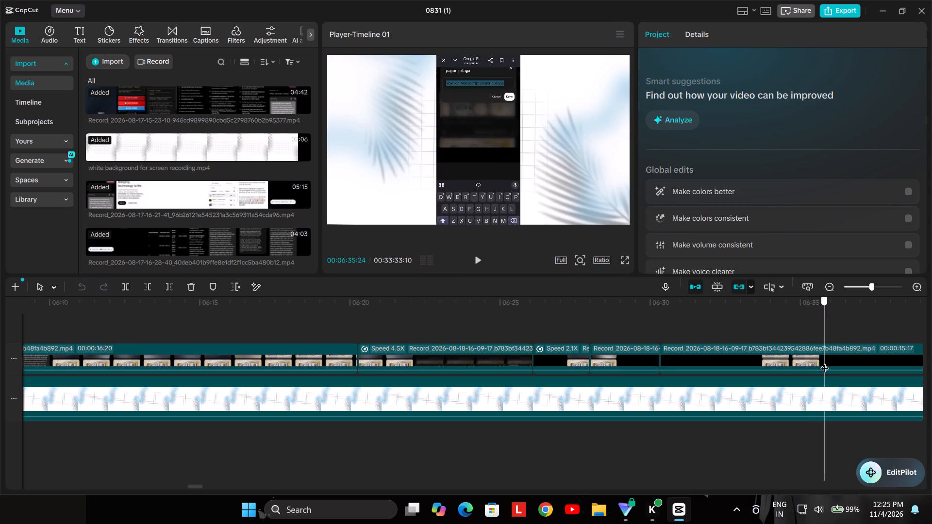
drag(825, 362, 843, 366)
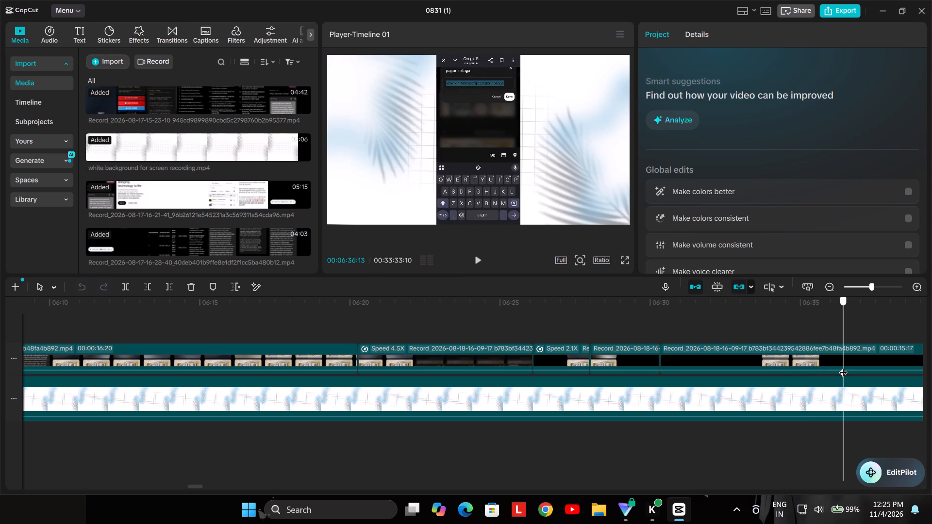
drag(843, 366, 819, 384)
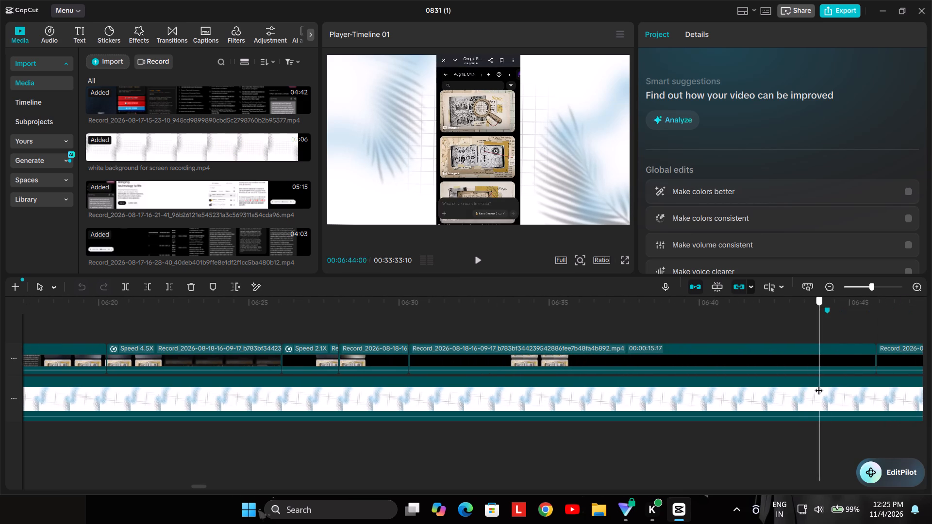
drag(819, 384, 931, 384)
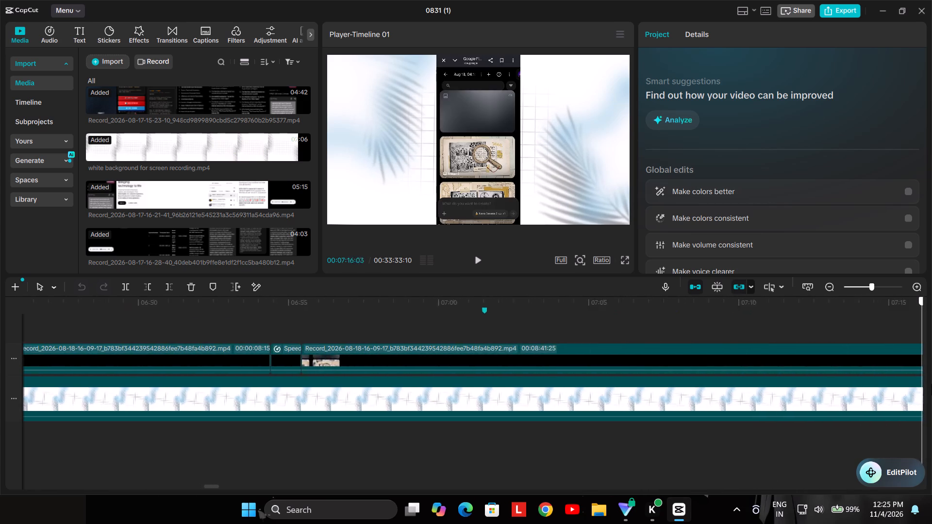
drag(931, 384, 470, 347)
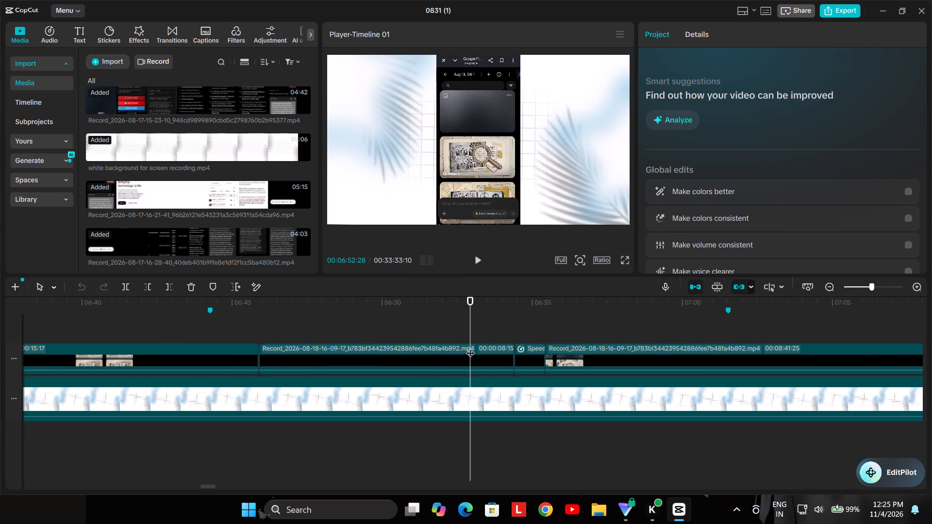
Reduce the timeline scale to examine a longer span of the clips around 00:06:52.
click(828, 288)
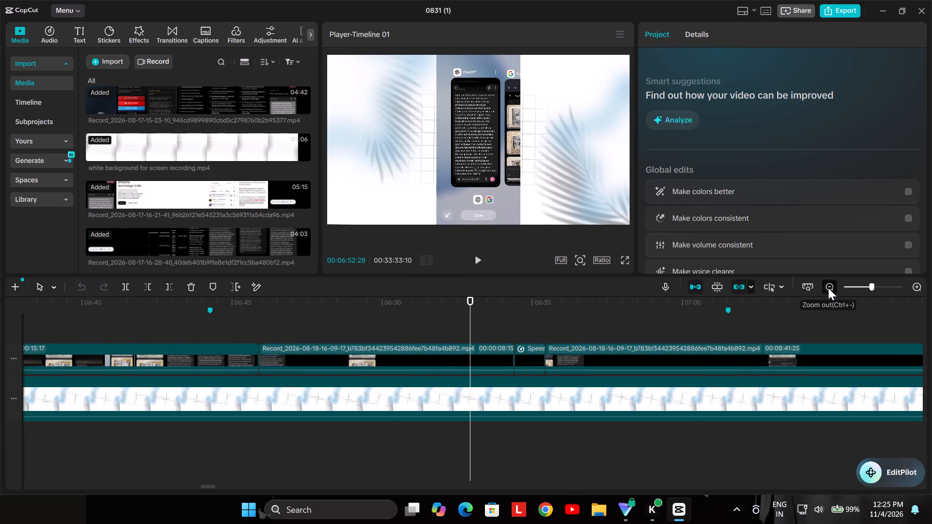
click(828, 288)
click(828, 288)
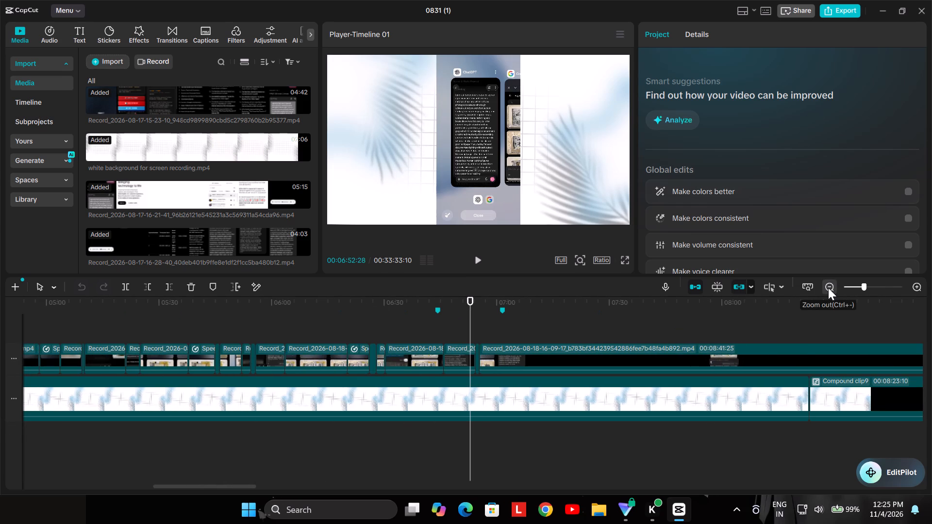
click(828, 288)
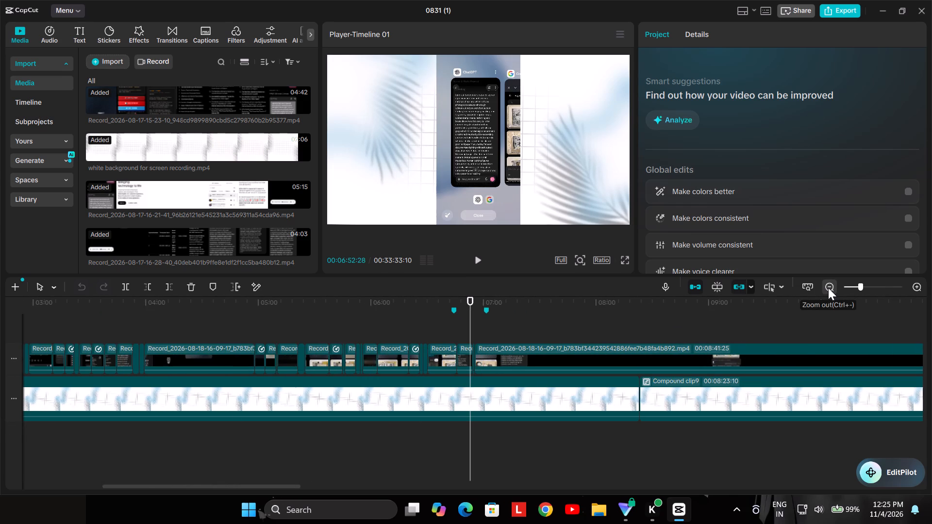
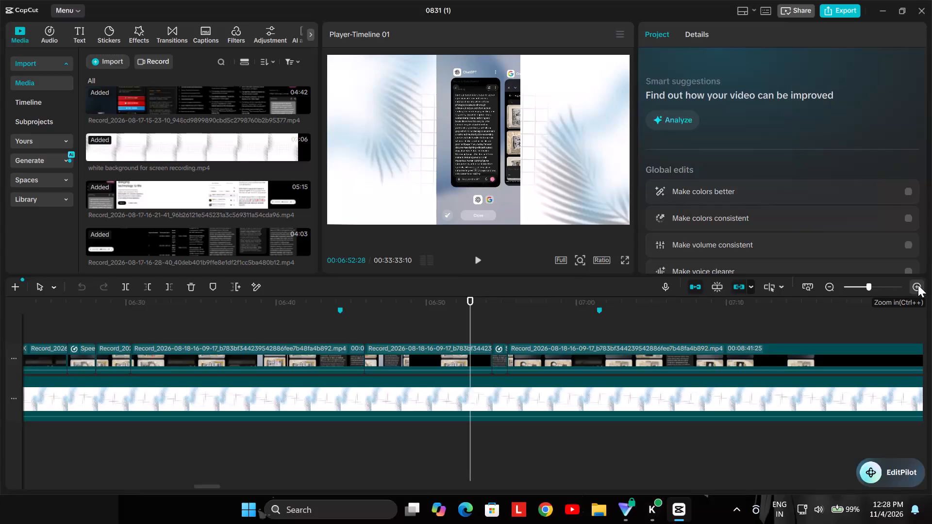
Look along the timeline's recording and background clips between about 00:05:20 and 00:11:40 to locate the section still needing edits.
scroll(918, 285, right, 1)
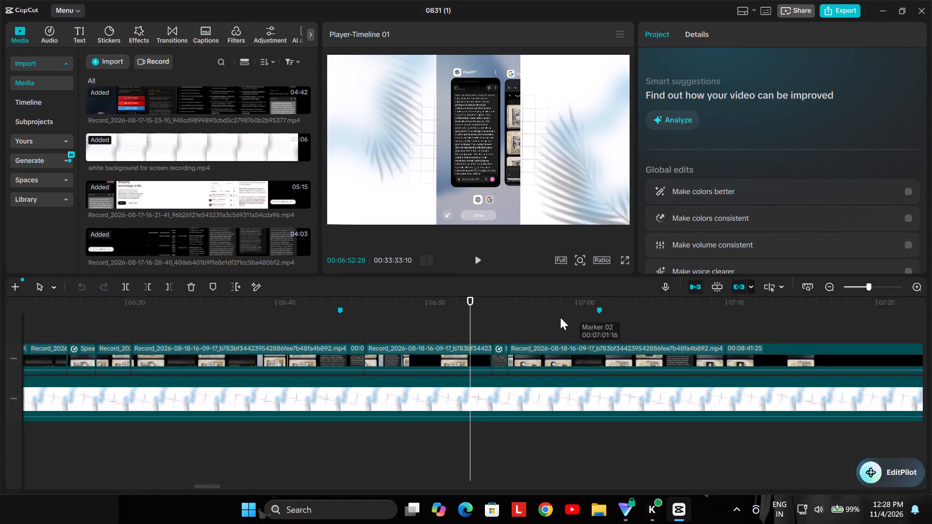
scroll(497, 295, right, 2)
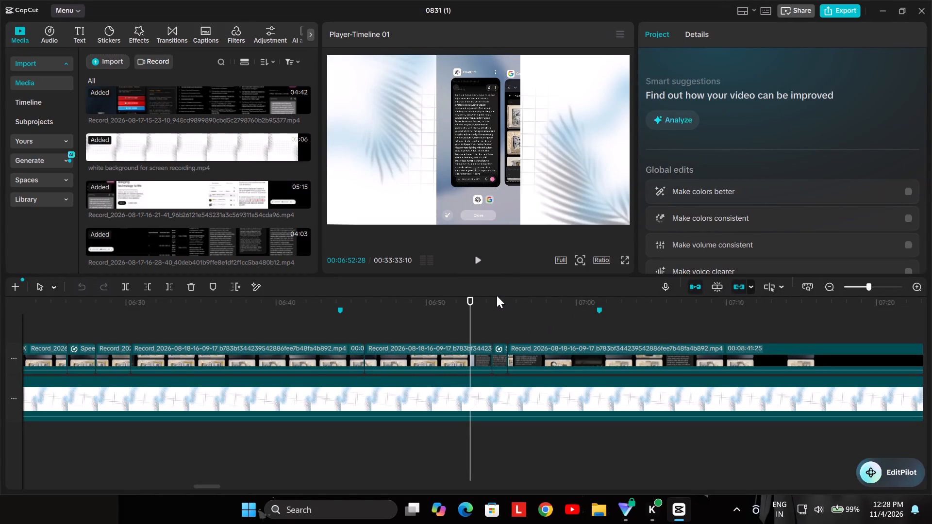
scroll(504, 320, right, 2)
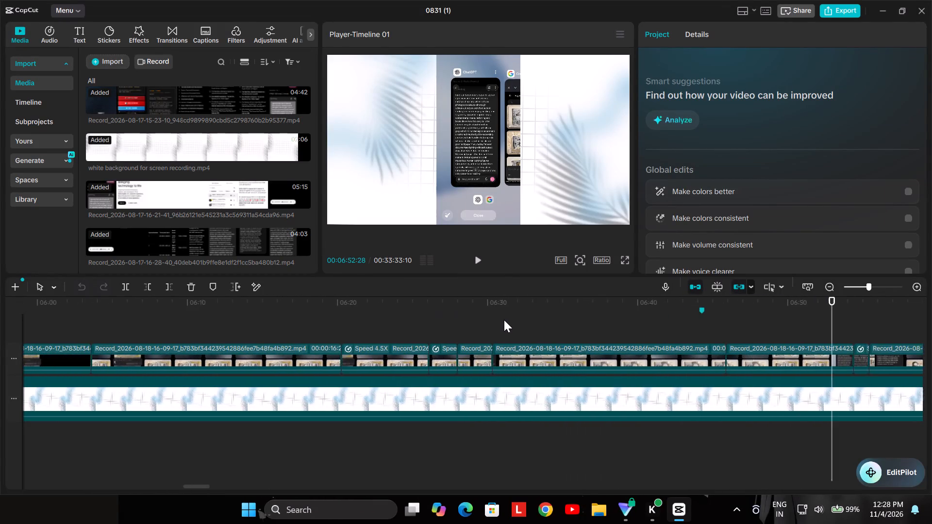
scroll(504, 320, right, 2)
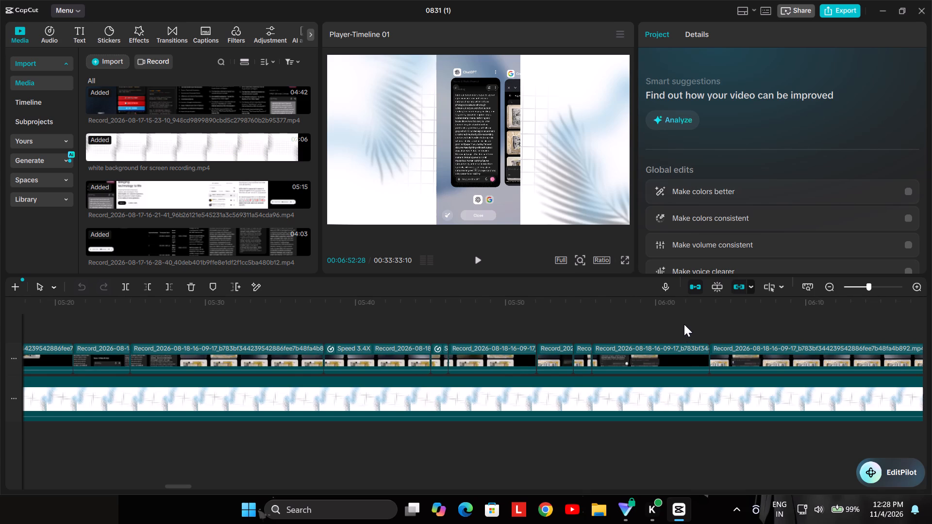
scroll(684, 324, left, 10)
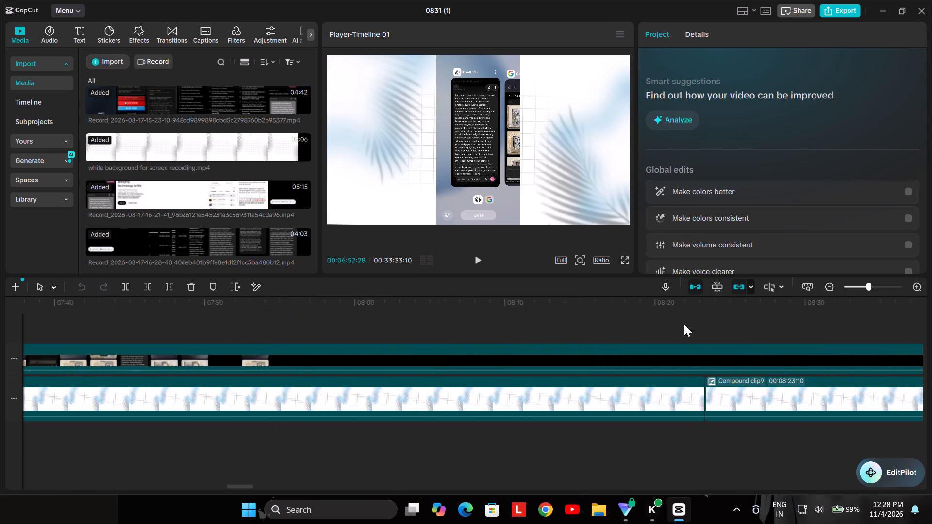
scroll(684, 324, left, 9)
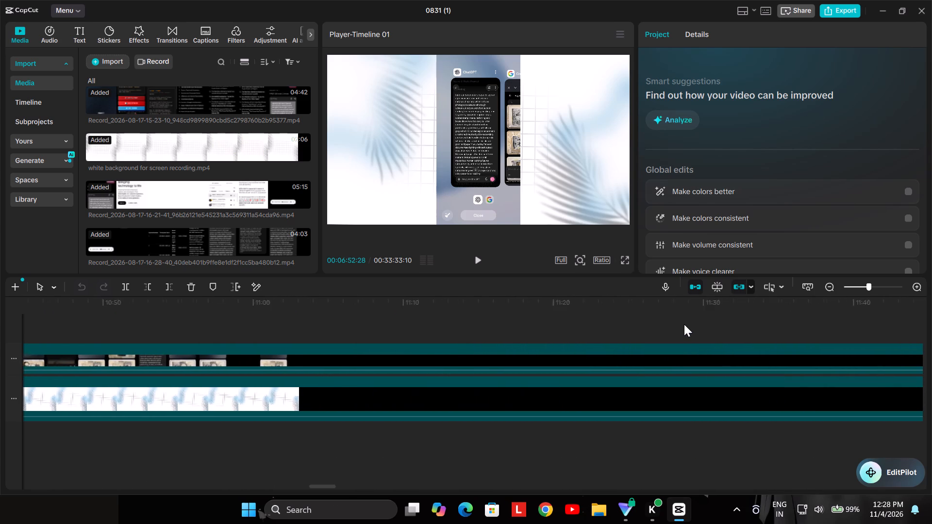
scroll(684, 324, left, 2)
scroll(684, 324, right, 1)
scroll(684, 324, left, 1)
scroll(684, 324, right, 3)
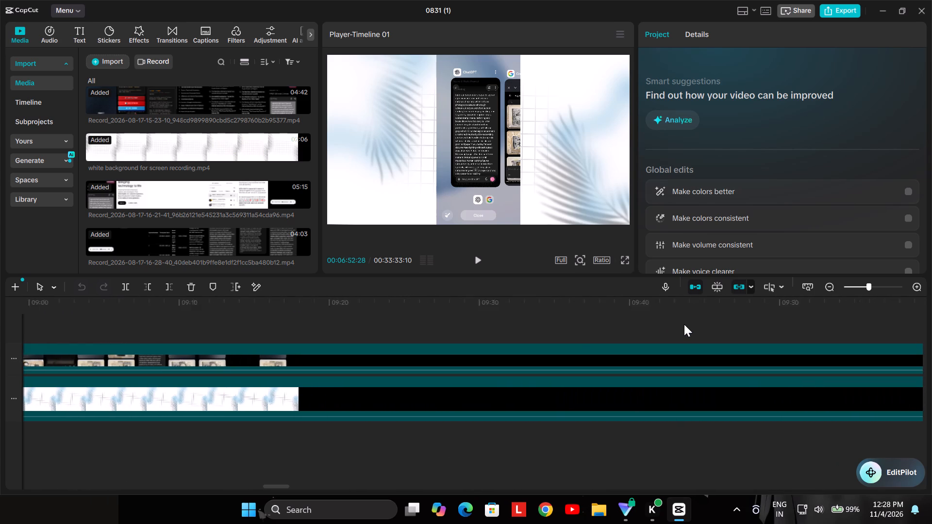
scroll(684, 324, right, 1)
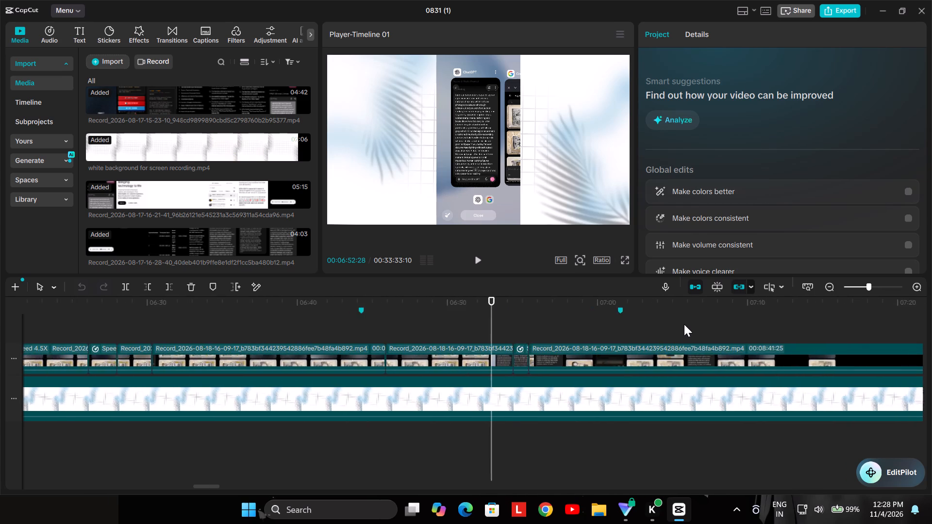
scroll(684, 324, right, 3)
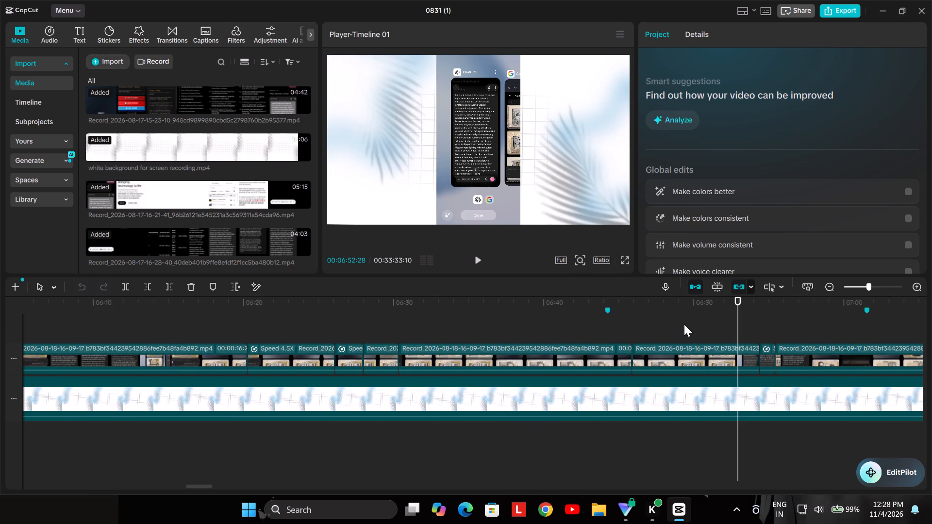
Move the playhead back to about 00:06:39 and play the recording through to about 00:06:57 to review it.
drag(734, 308, 643, 286)
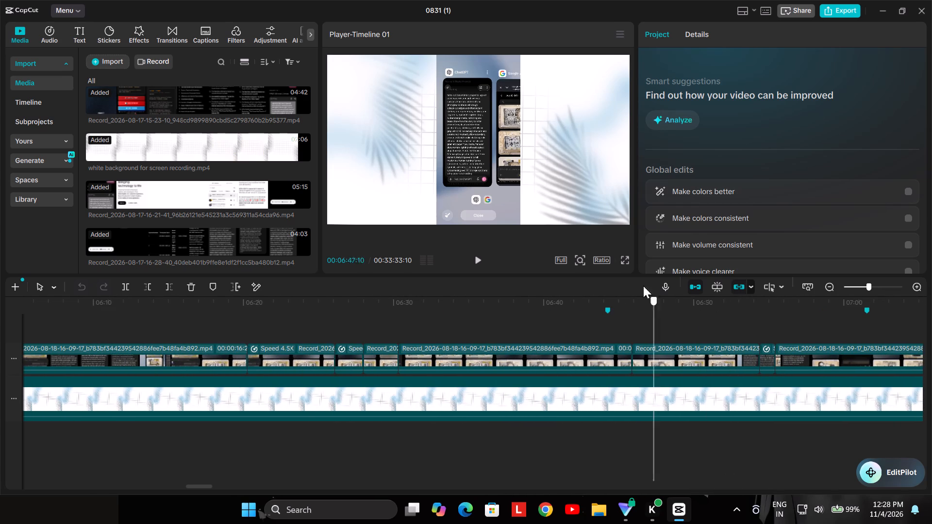
drag(643, 286, 588, 303)
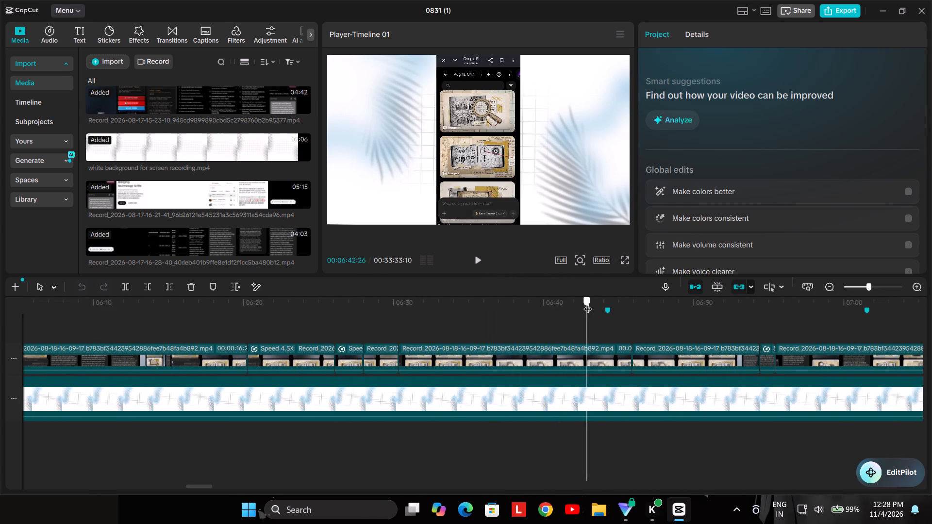
drag(588, 303, 593, 303)
drag(593, 303, 546, 291)
click(546, 291)
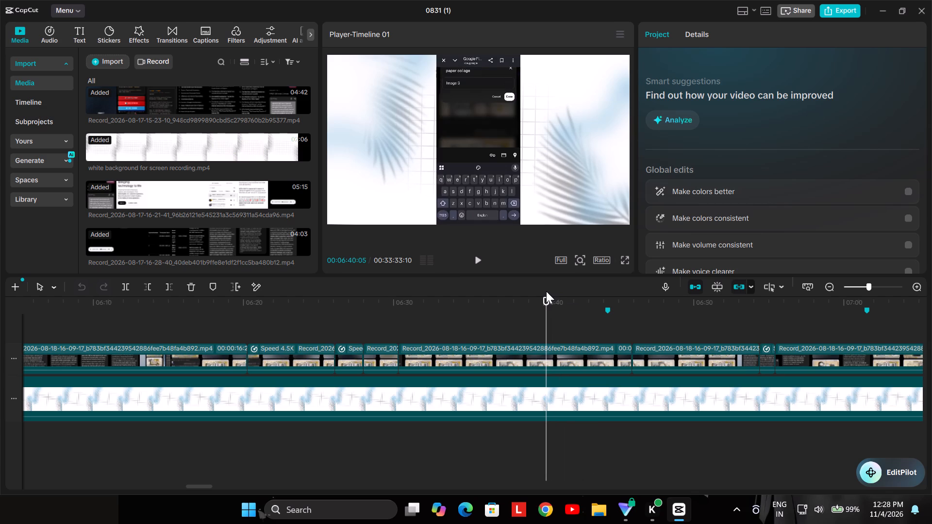
drag(543, 298, 536, 299)
key(space)
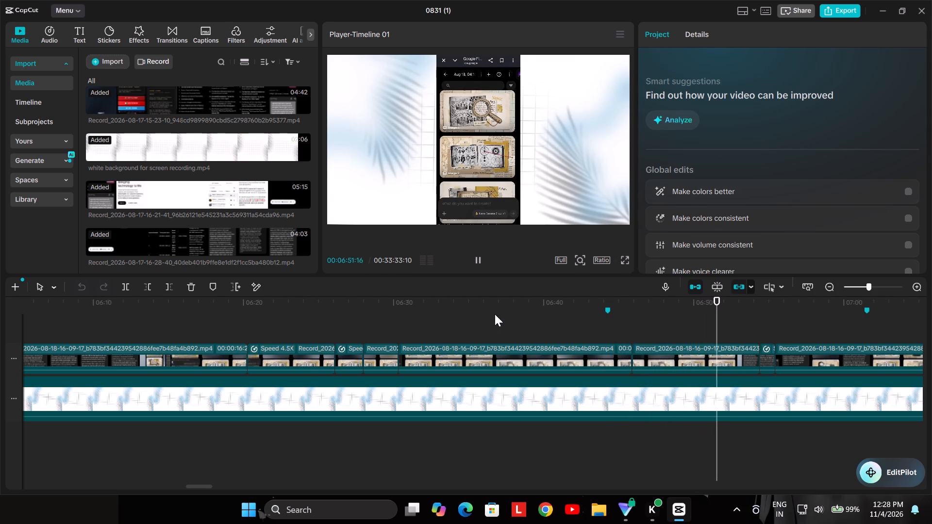
key(space)
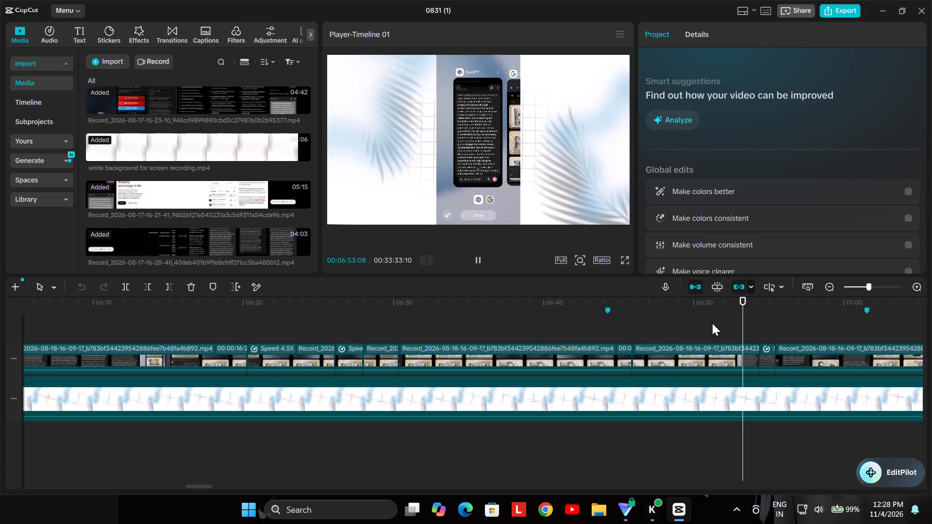
key(space)
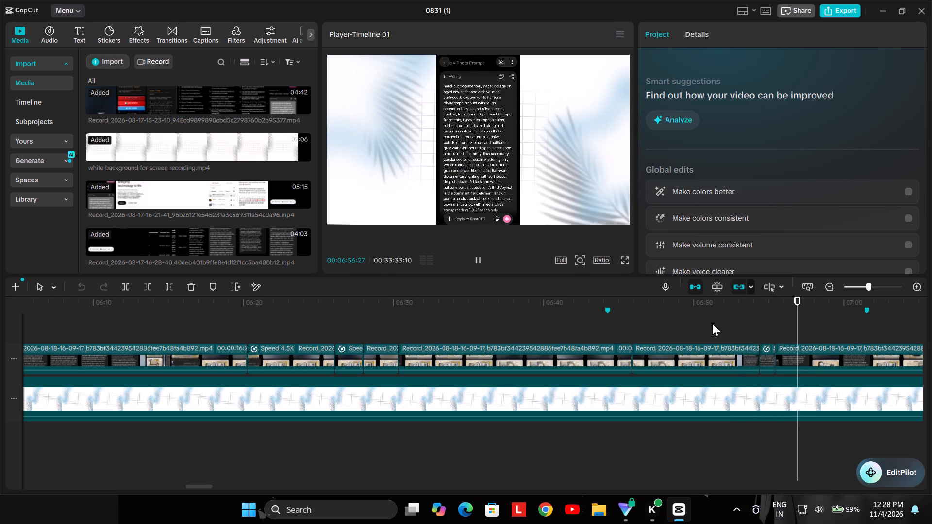
key(space)
Replay the recording from about 00:06:52 to 00:06:55 to check the cut into the short speed-adjusted clip.
scroll(712, 323, left, 1)
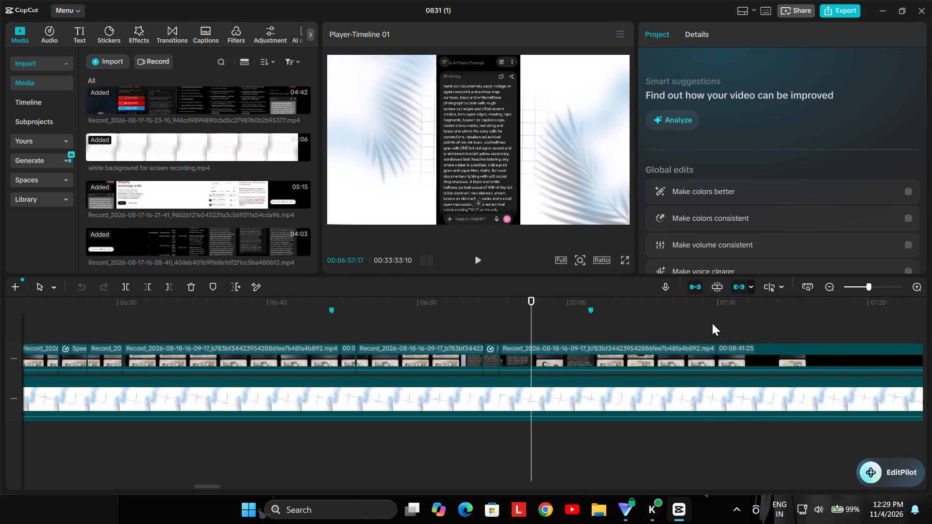
scroll(712, 323, left, 1)
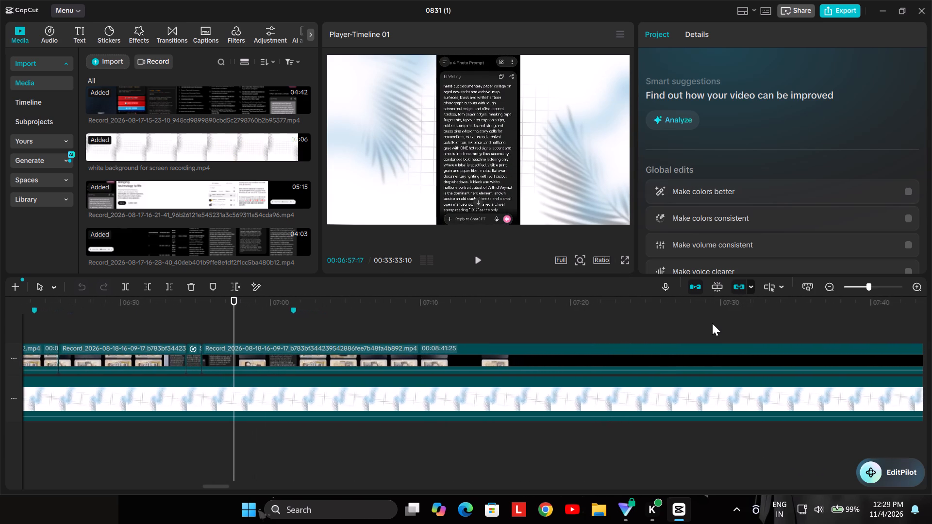
scroll(712, 323, left, 1)
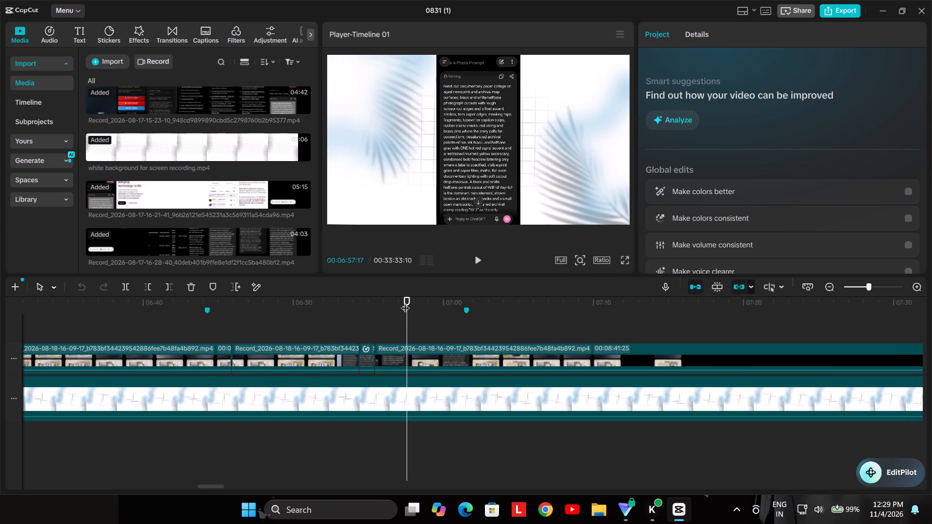
drag(406, 301, 330, 325)
key(space)
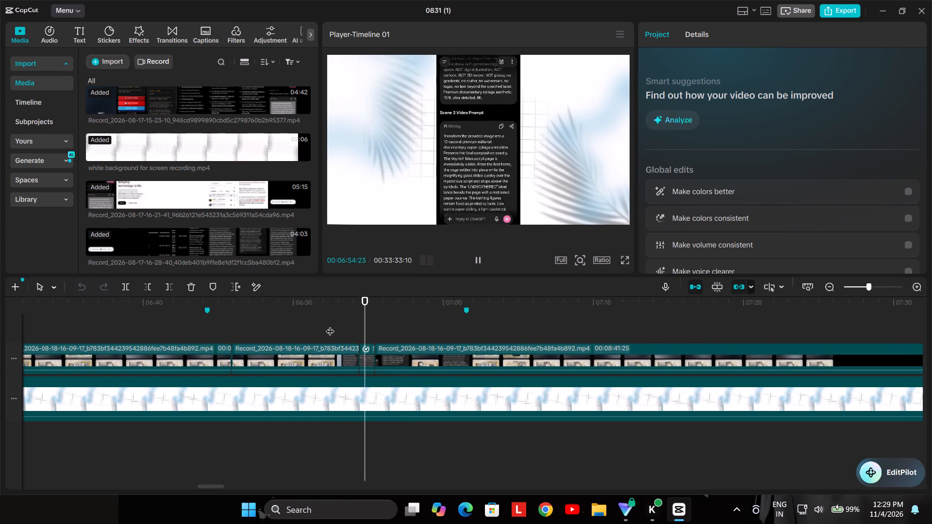
key(space)
Move the playhead back to about 00:05:43, inside the 3.4X speed clip, and play through to about 00:05:53.
drag(370, 299, 149, 347)
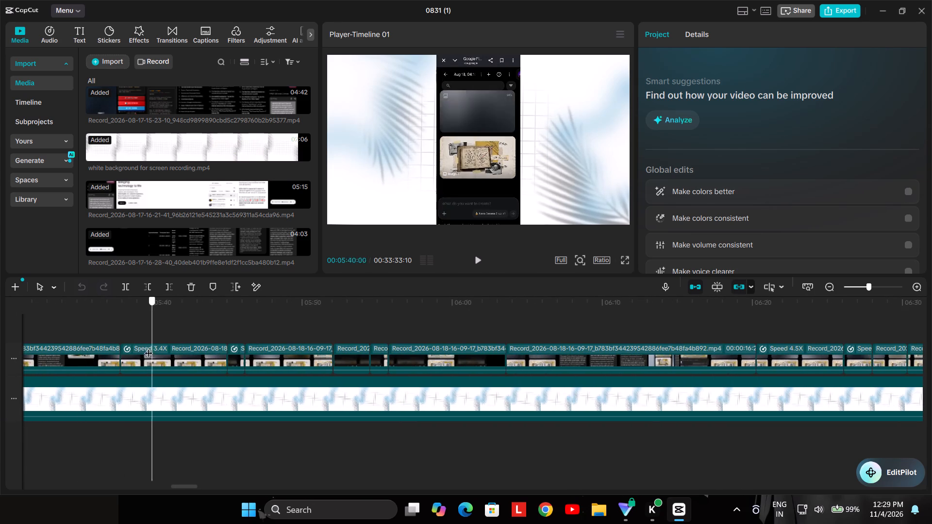
drag(149, 347, 196, 330)
key(space)
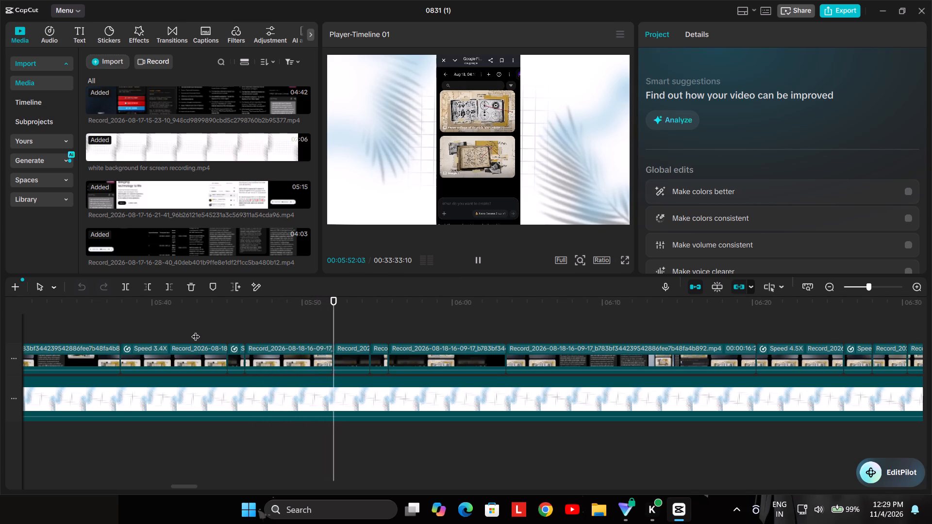
key(space)
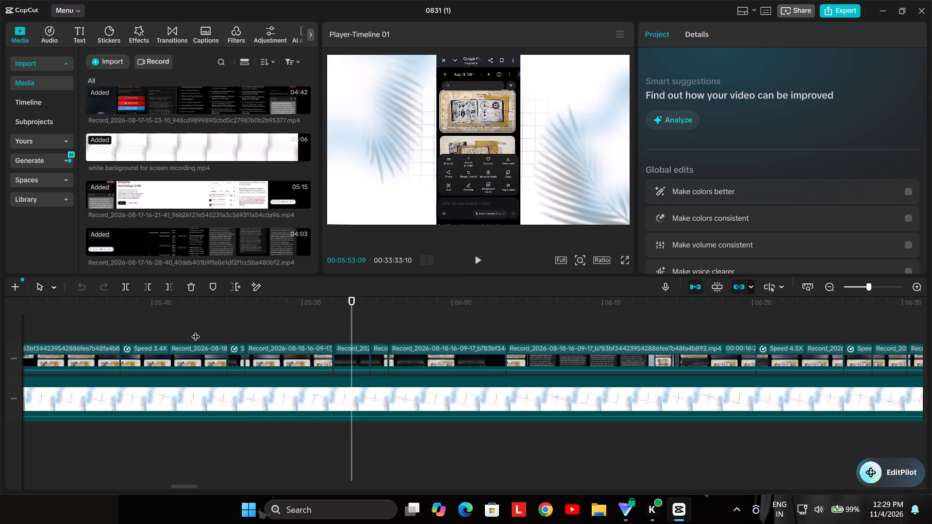
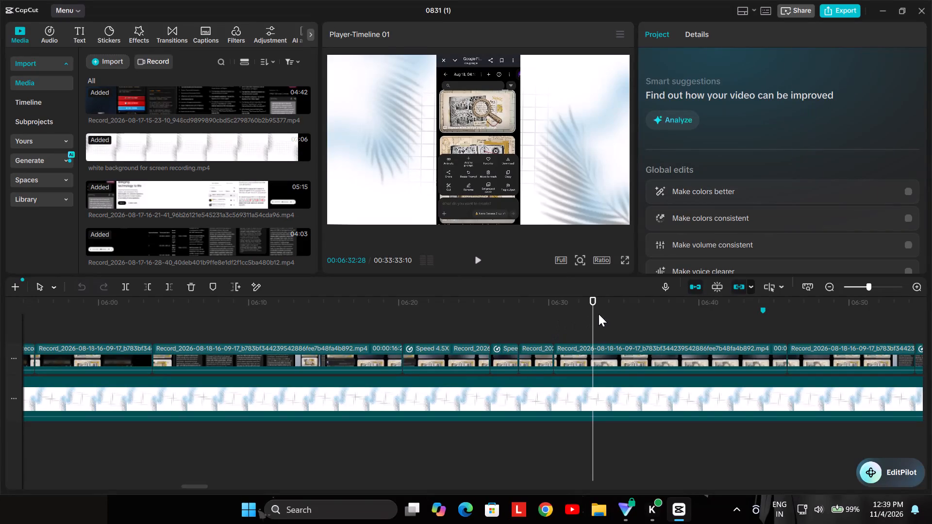
Scrub through the recording clips from about 00:06:05 to 00:07:09 to check the content around the speed-adjusted sections.
drag(592, 310, 185, 344)
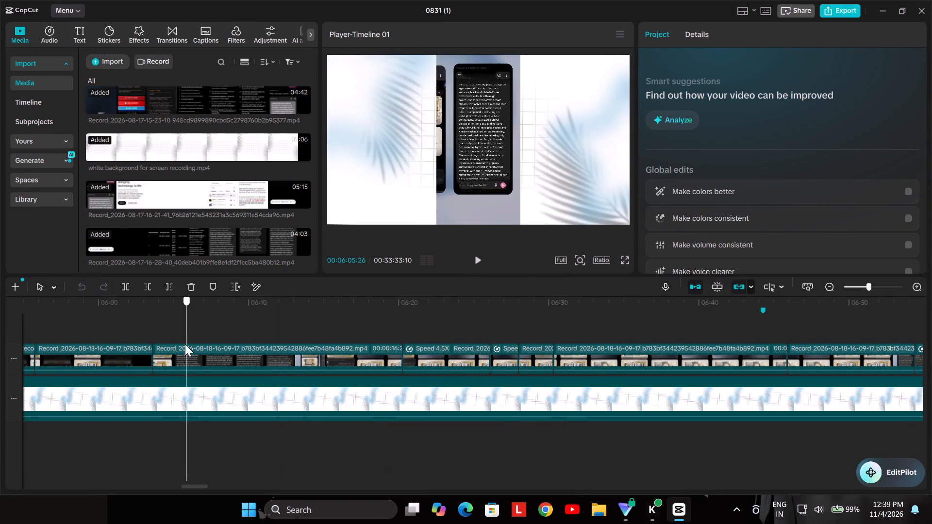
drag(185, 344, 383, 334)
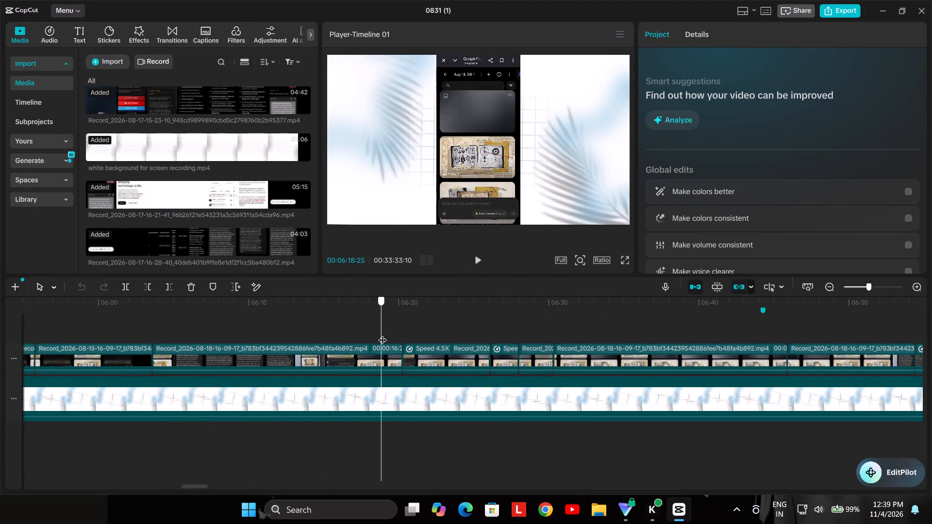
drag(383, 334, 495, 340)
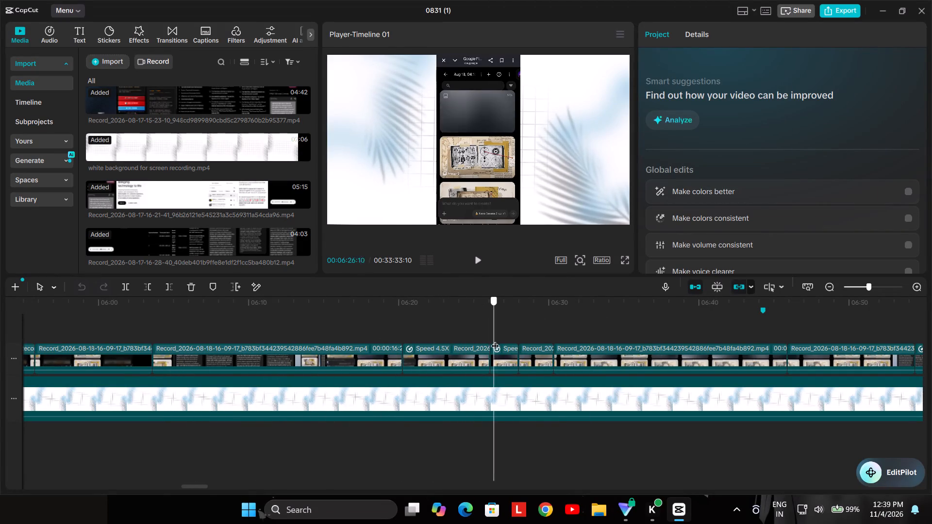
drag(495, 340, 576, 344)
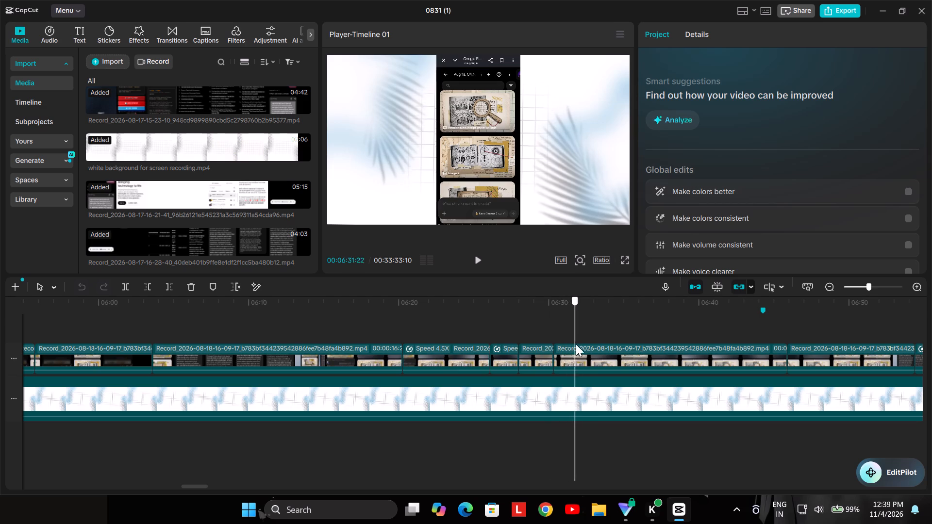
drag(576, 344, 654, 332)
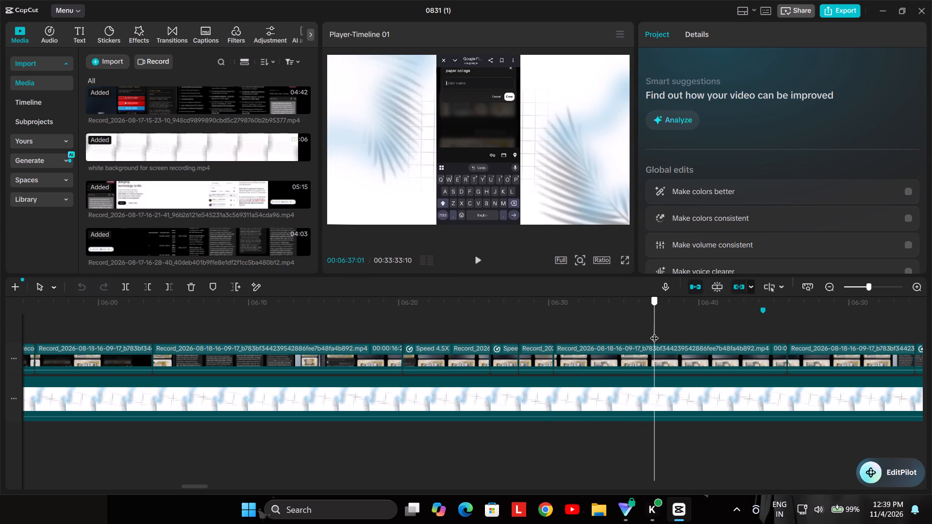
drag(654, 332, 764, 348)
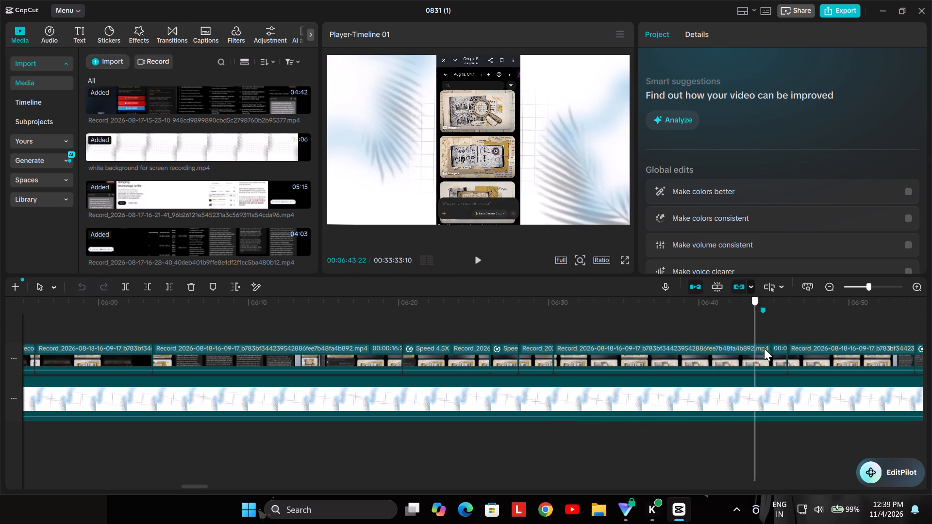
drag(764, 348, 744, 346)
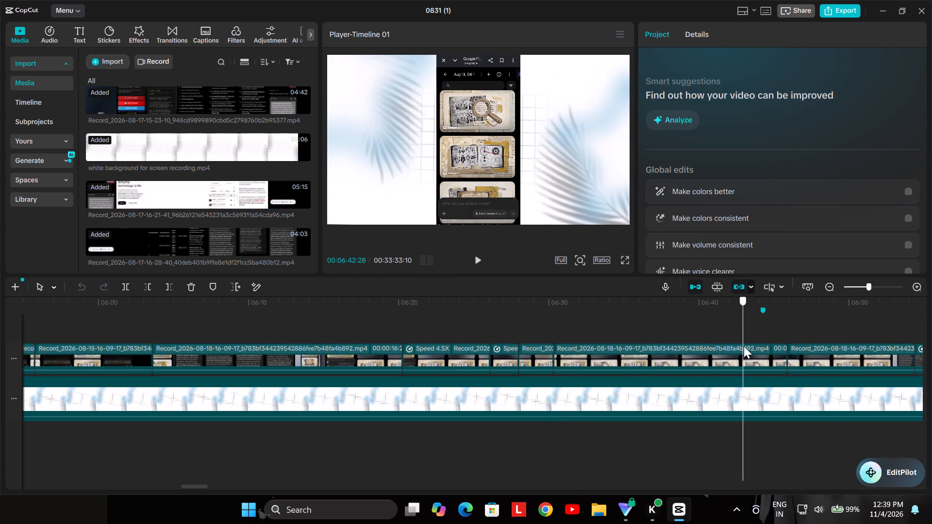
drag(744, 346, 818, 342)
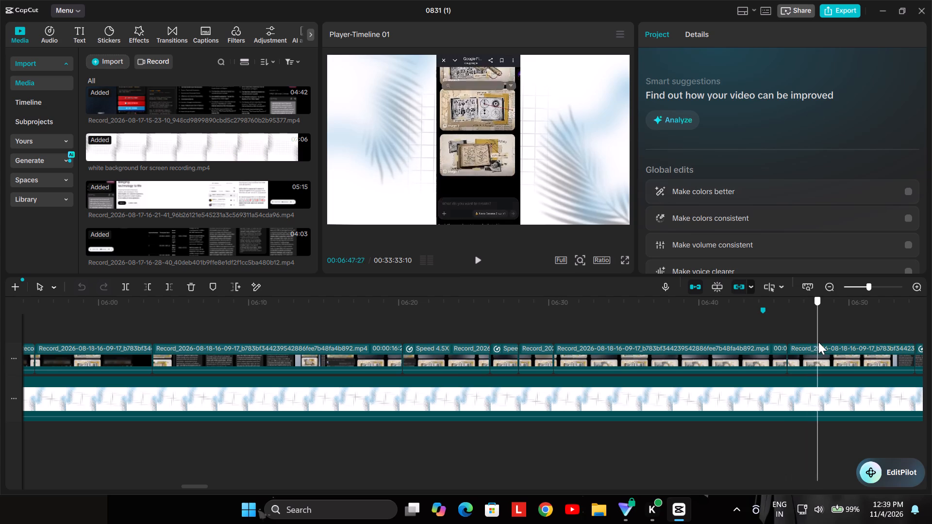
drag(818, 342, 884, 333)
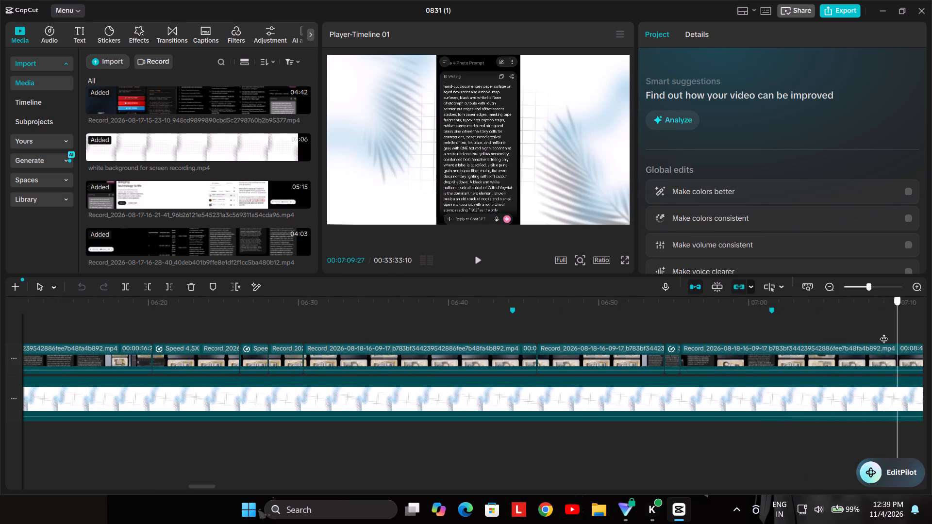
Move the playhead back to about 00:06:40 and play the recording through to about 00:07:02 to review it.
drag(884, 333, 433, 278)
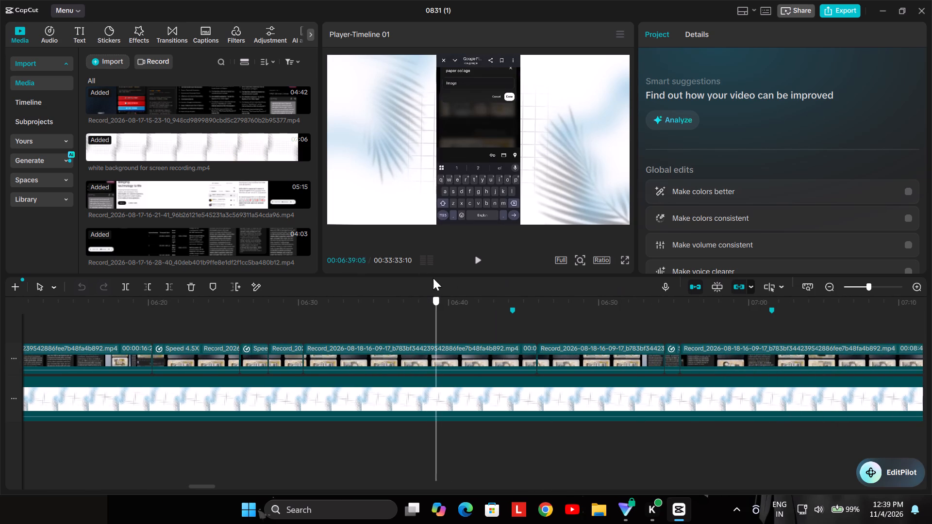
drag(433, 278, 502, 267)
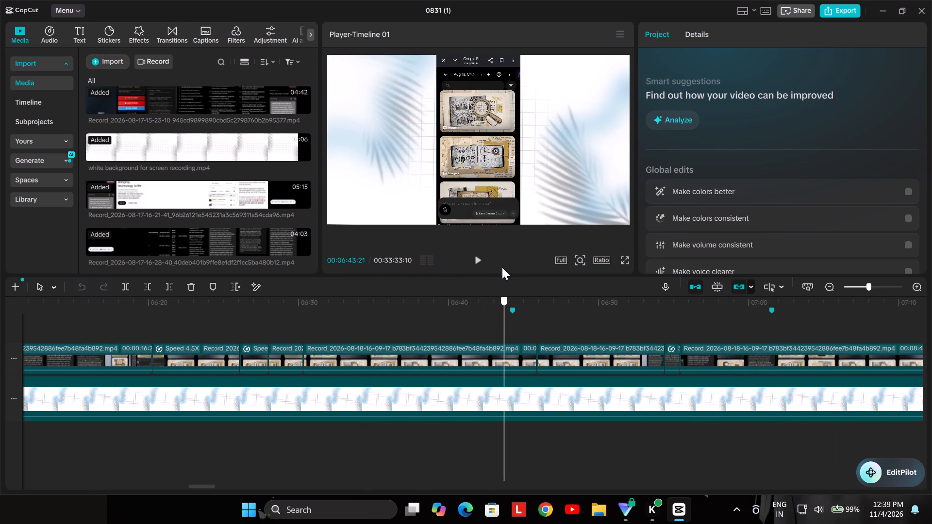
drag(502, 267, 448, 266)
key(space)
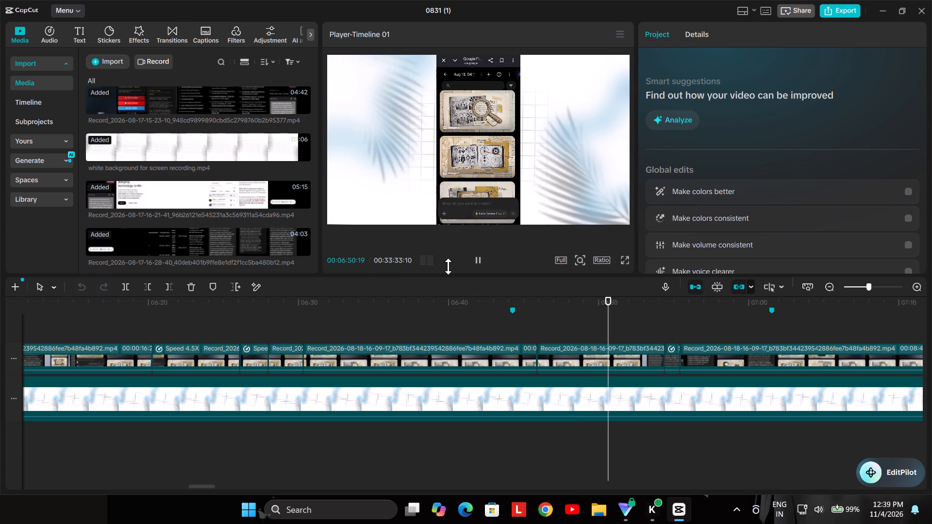
key(space)
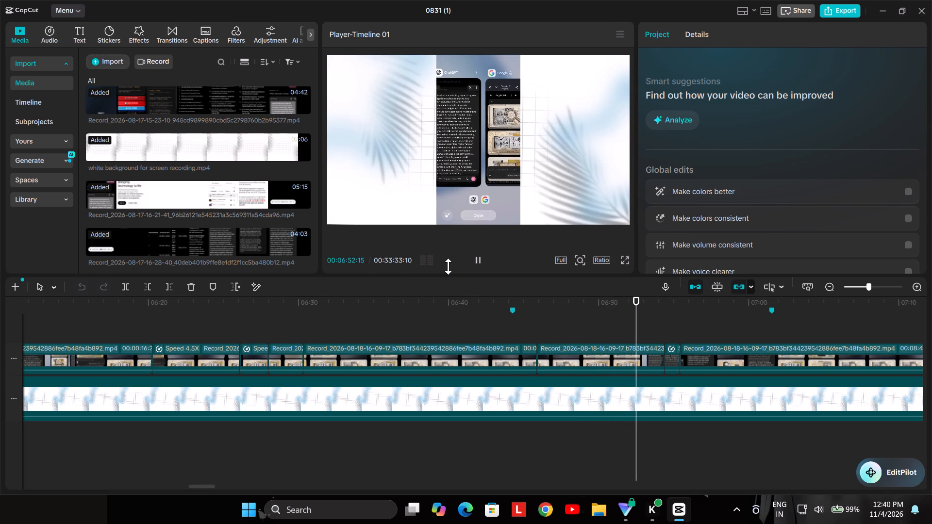
key(space)
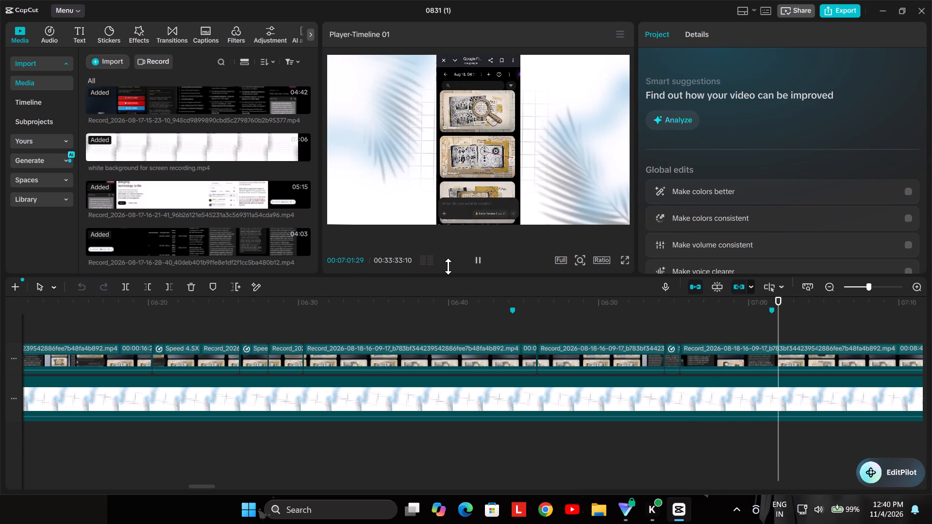
key(space)
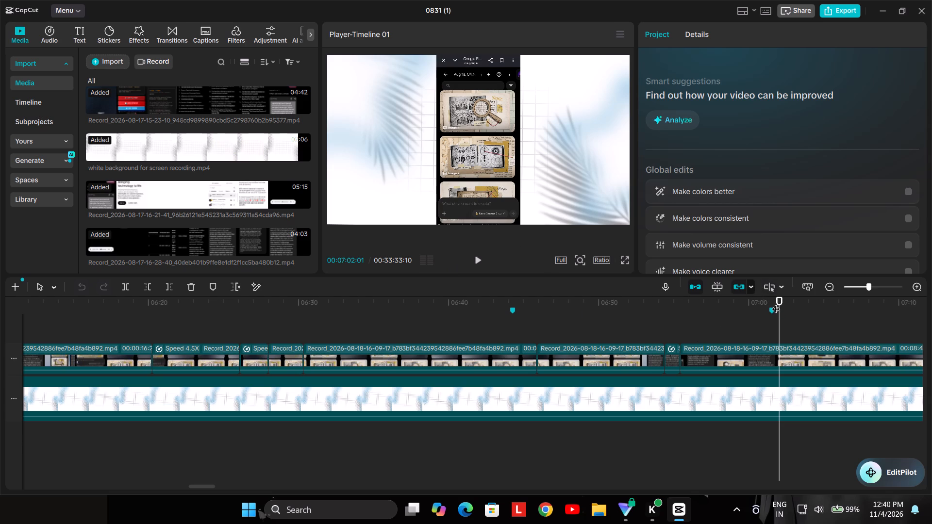
Scrub through the recording between about 00:06:41 and 00:06:54 to examine the idle stretch before the app switch.
drag(778, 301, 500, 382)
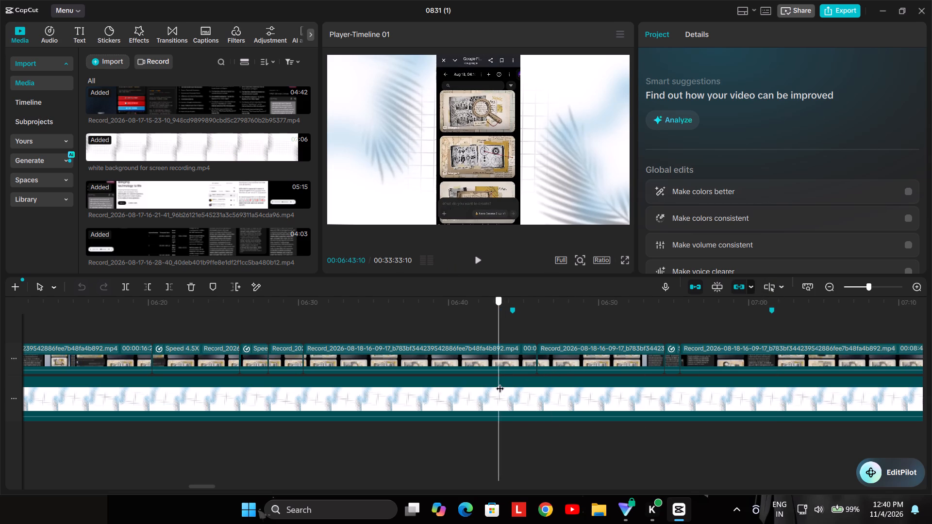
drag(500, 382, 599, 383)
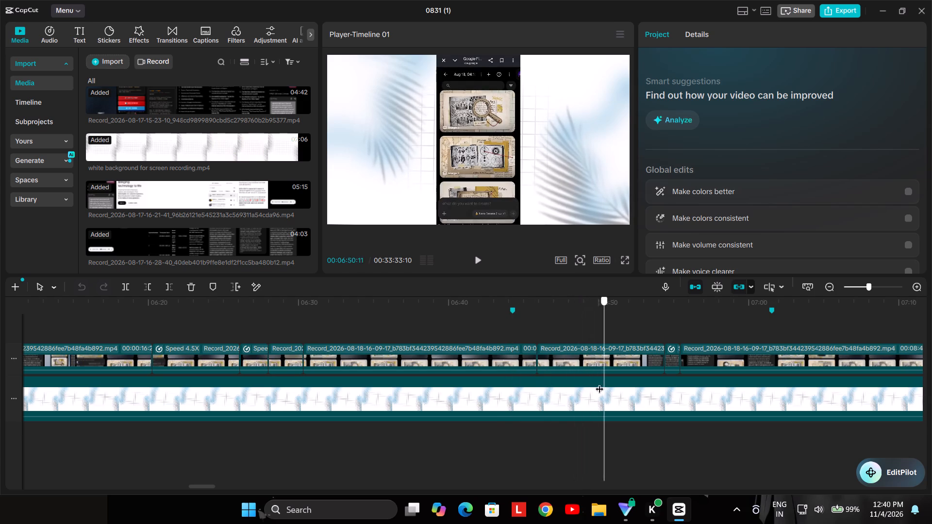
drag(599, 383, 474, 422)
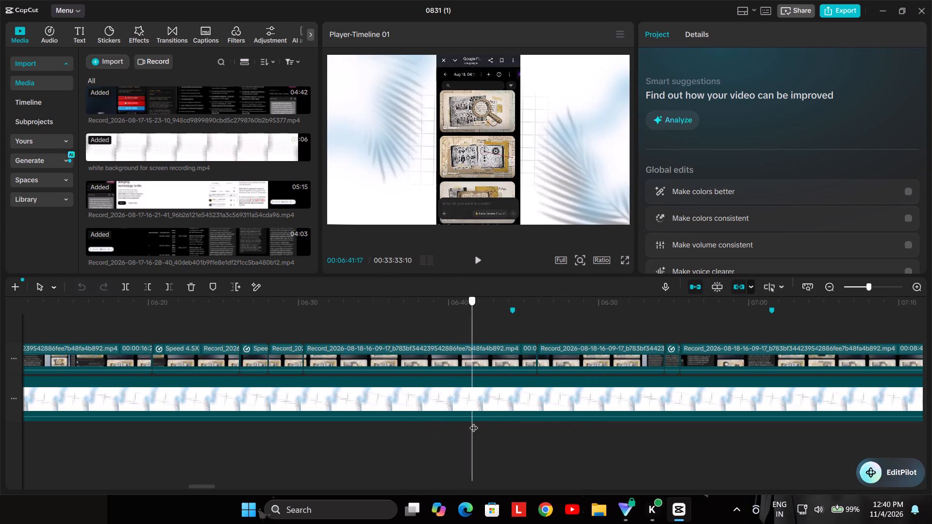
drag(474, 422, 505, 416)
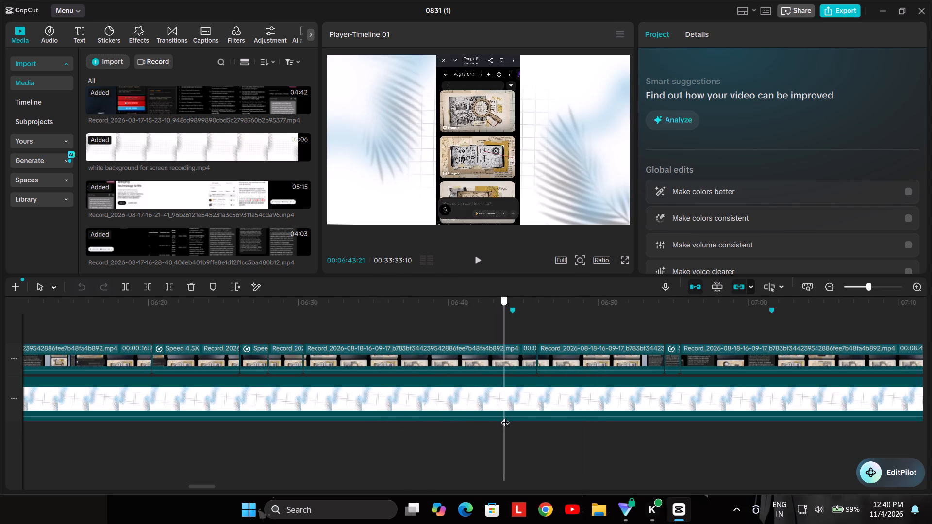
drag(505, 416, 547, 410)
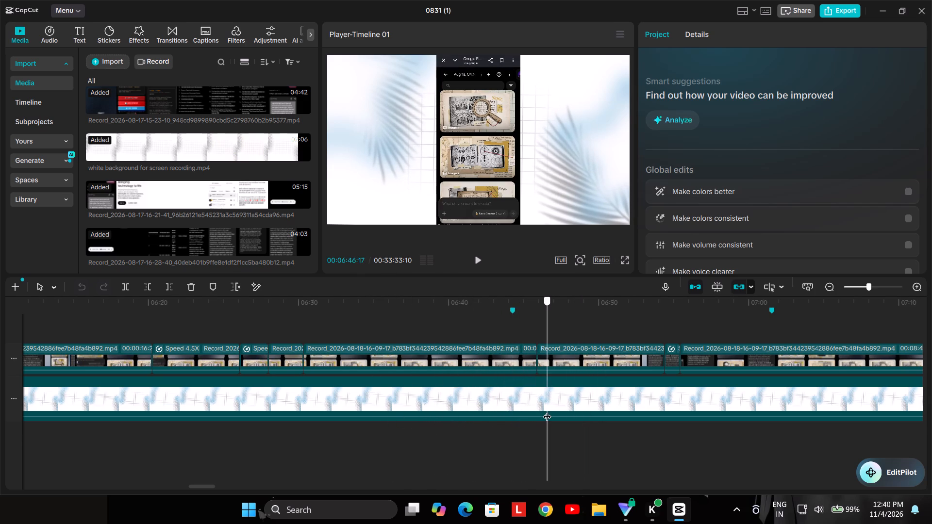
drag(547, 410, 578, 401)
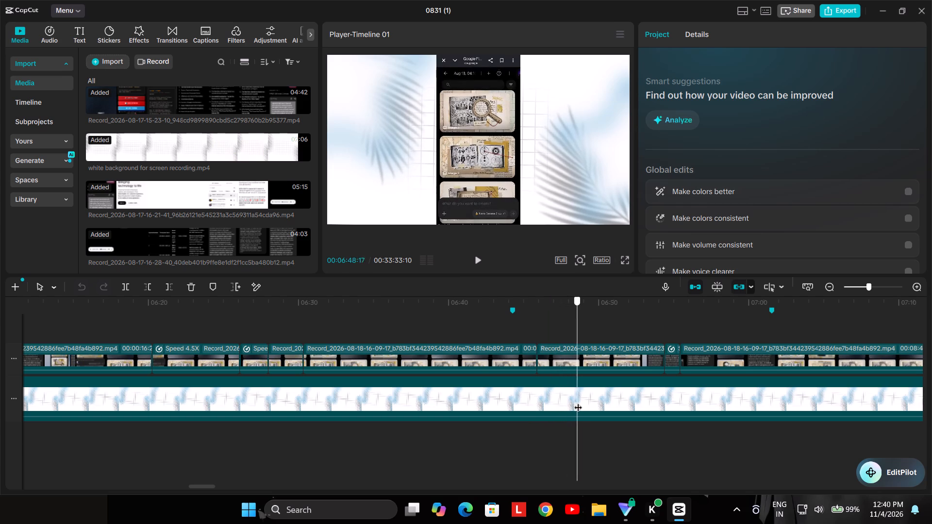
drag(578, 401, 612, 392)
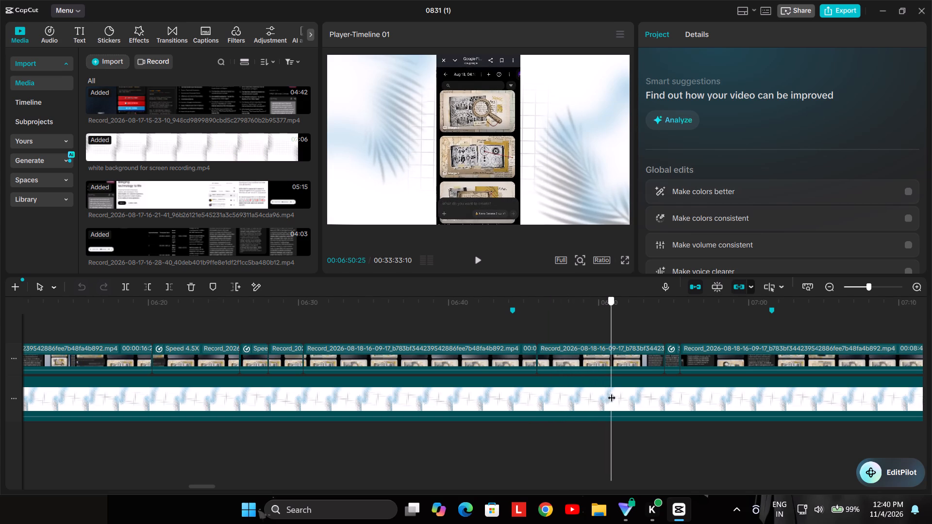
drag(612, 392, 627, 384)
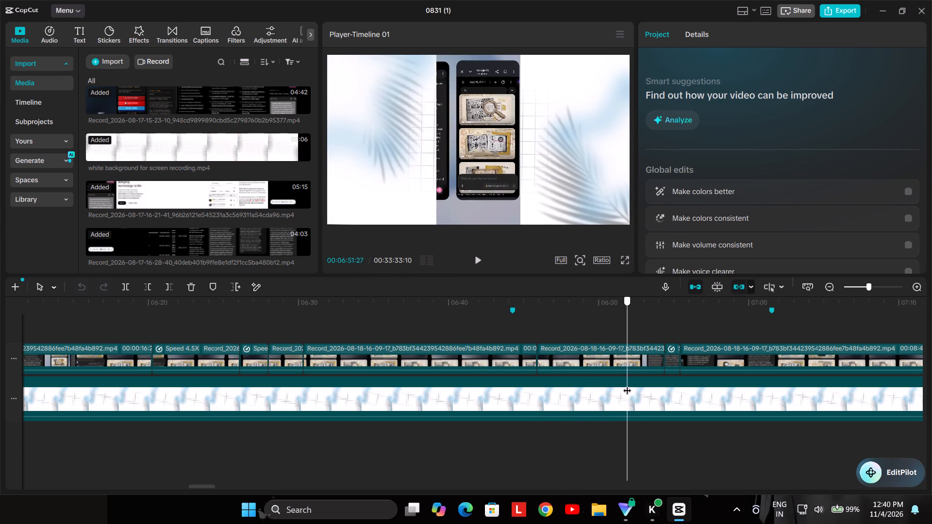
drag(627, 384, 659, 376)
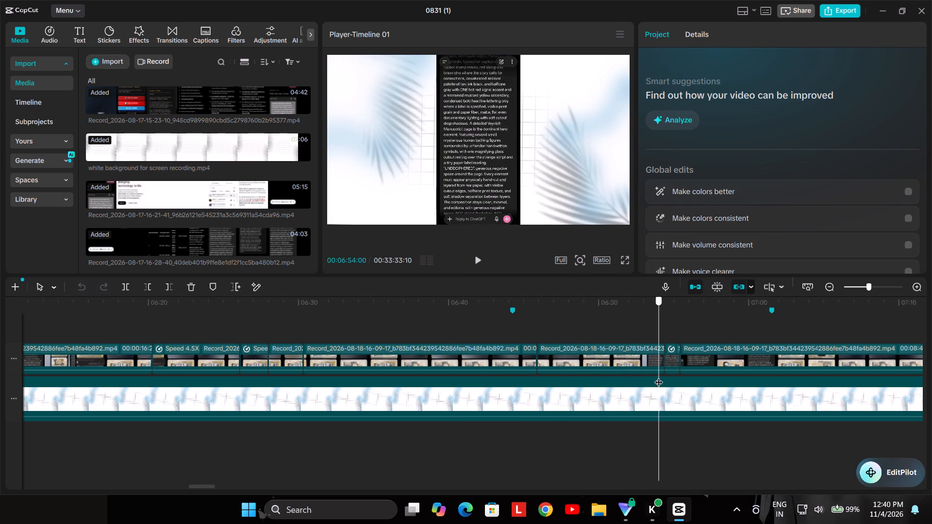
Find the cut point before the app switch and trim the start of the recording clip beginning near 00:06:46 up to 00:06:50:07.
drag(659, 376, 435, 411)
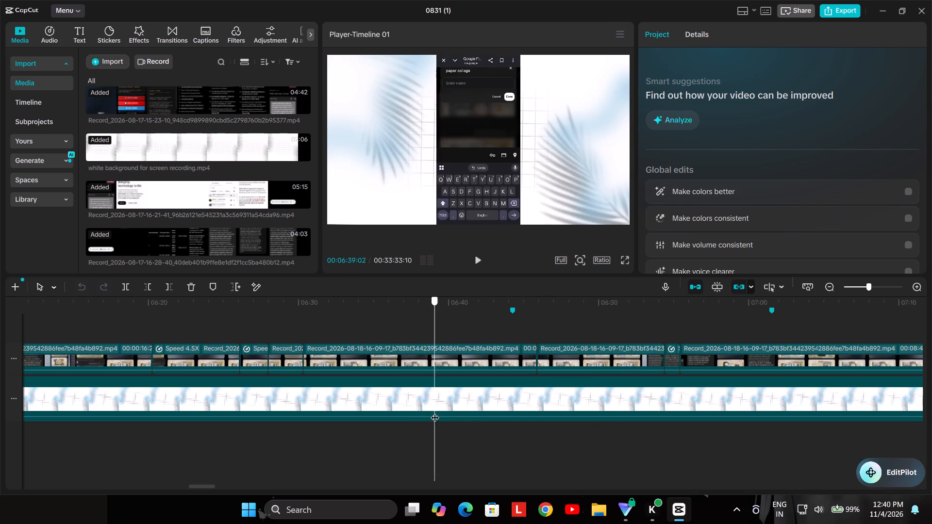
drag(435, 411, 498, 413)
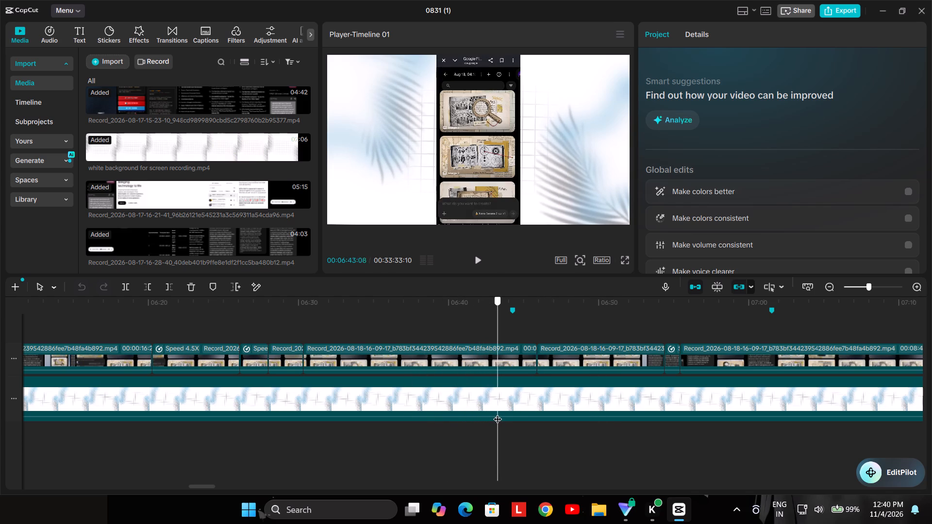
drag(498, 413, 531, 403)
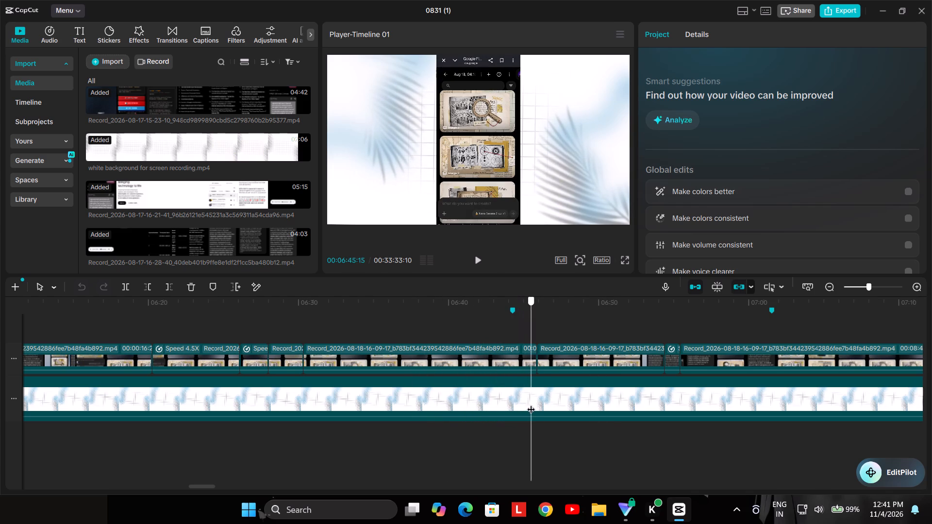
drag(531, 403, 569, 396)
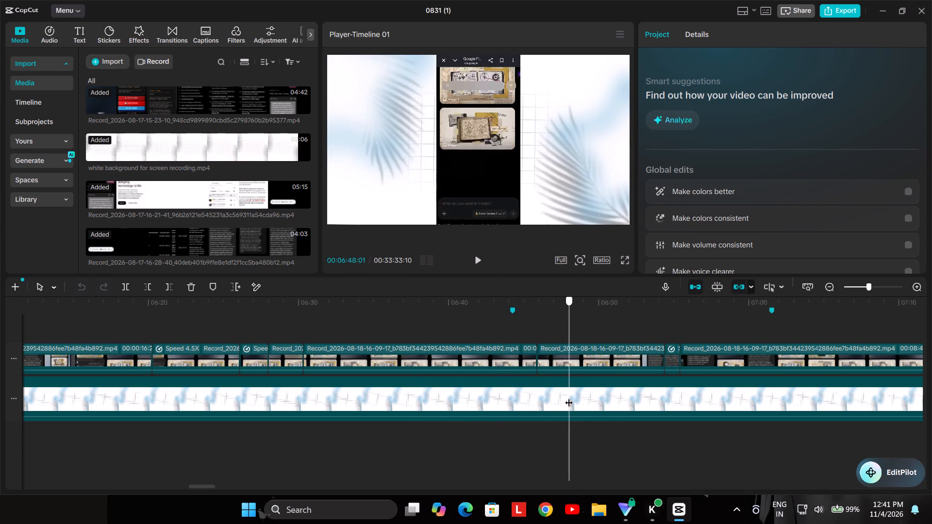
drag(569, 396, 593, 392)
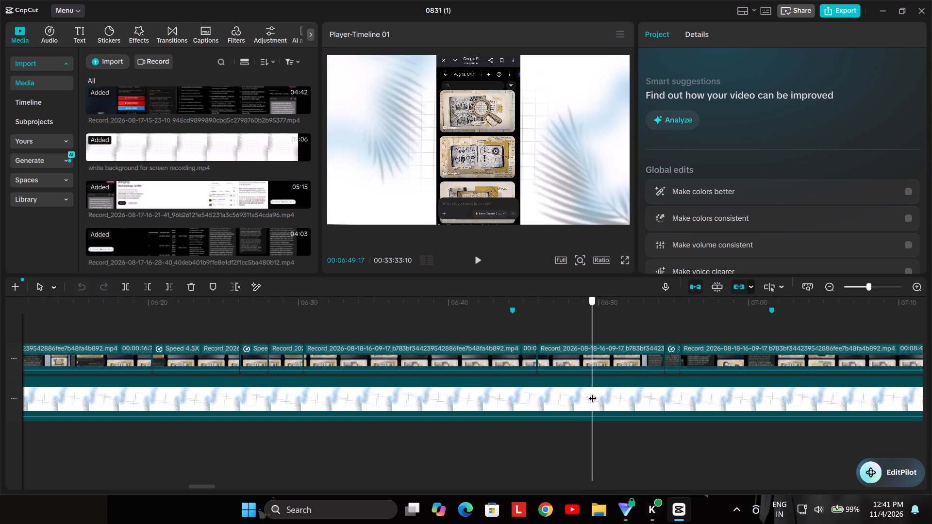
drag(593, 392, 629, 386)
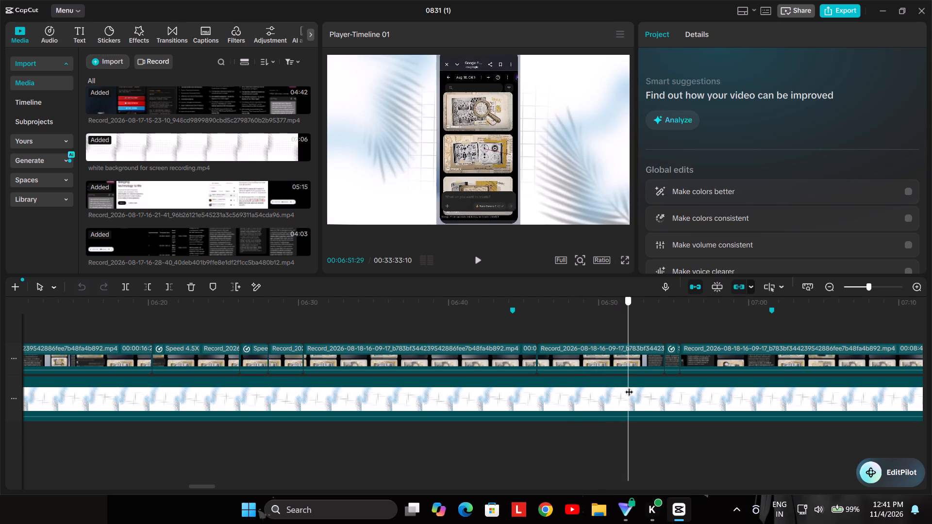
drag(629, 386, 614, 391)
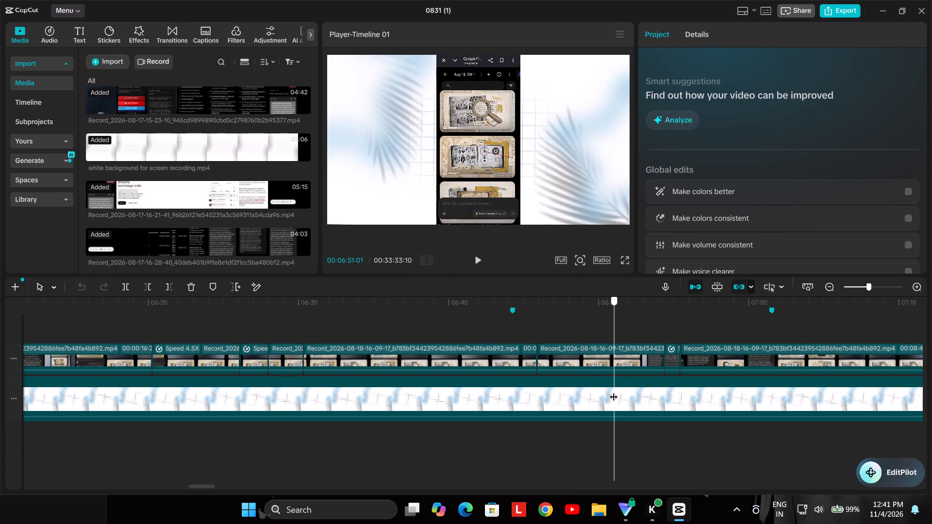
drag(614, 391, 602, 397)
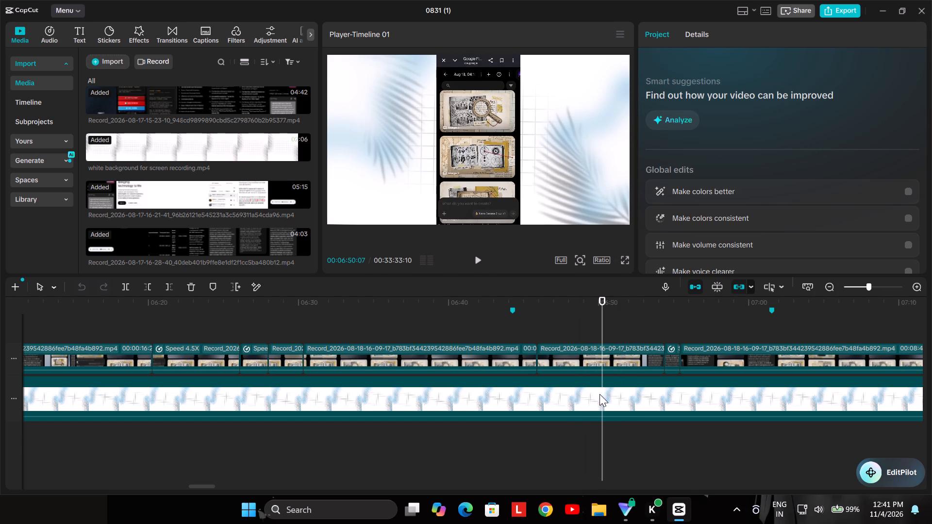
click(571, 358)
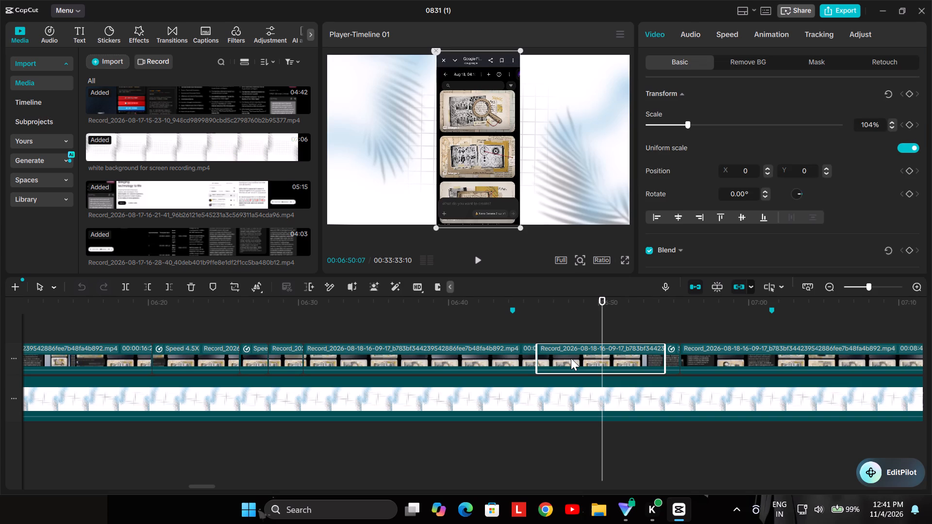
key(q)
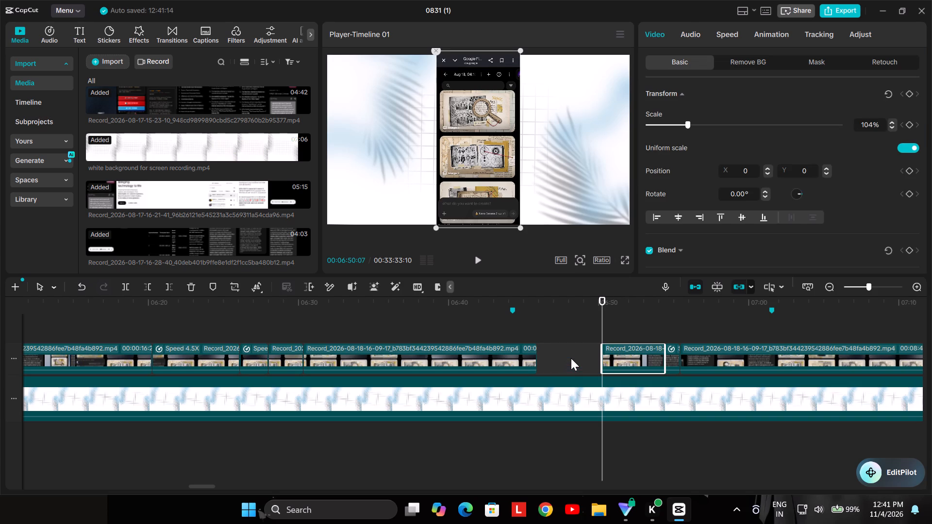
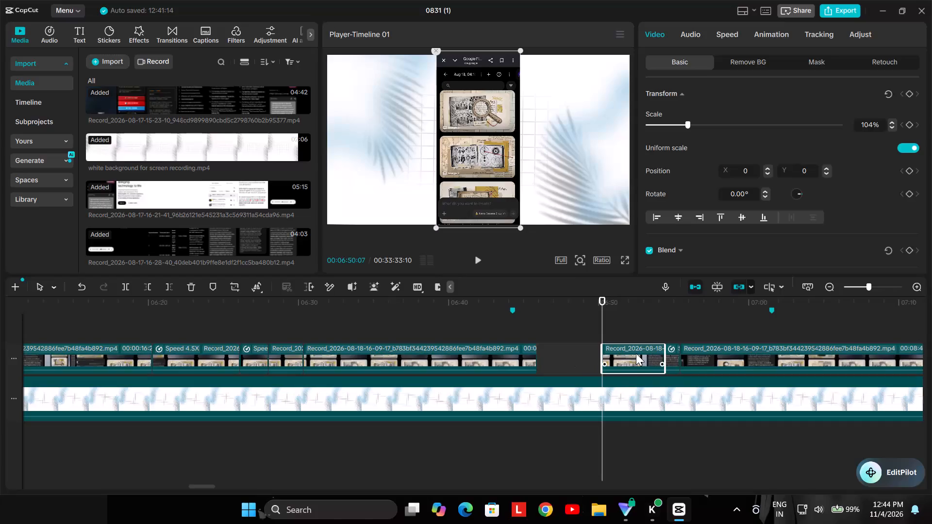
Move the trimmed recording clip back along the track to follow the clip ending near 00:06:46.
drag(634, 354, 592, 356)
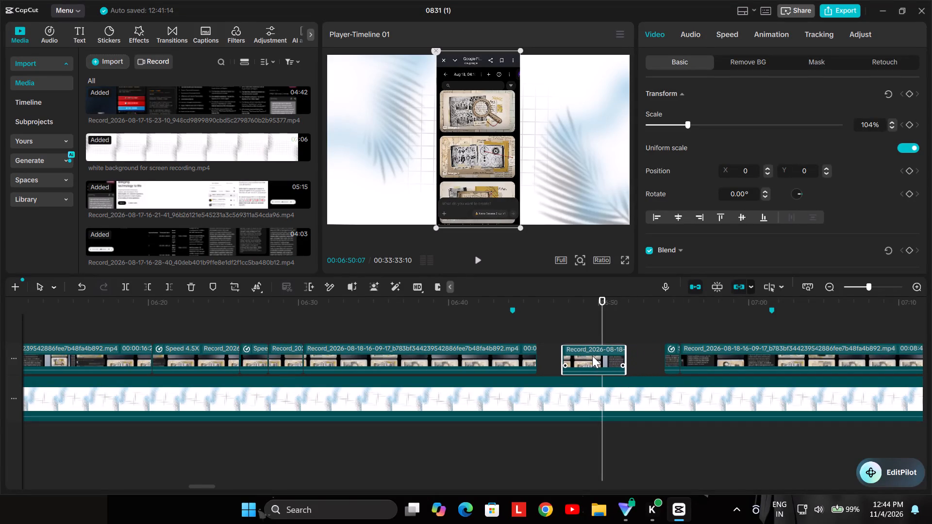
drag(592, 356, 570, 354)
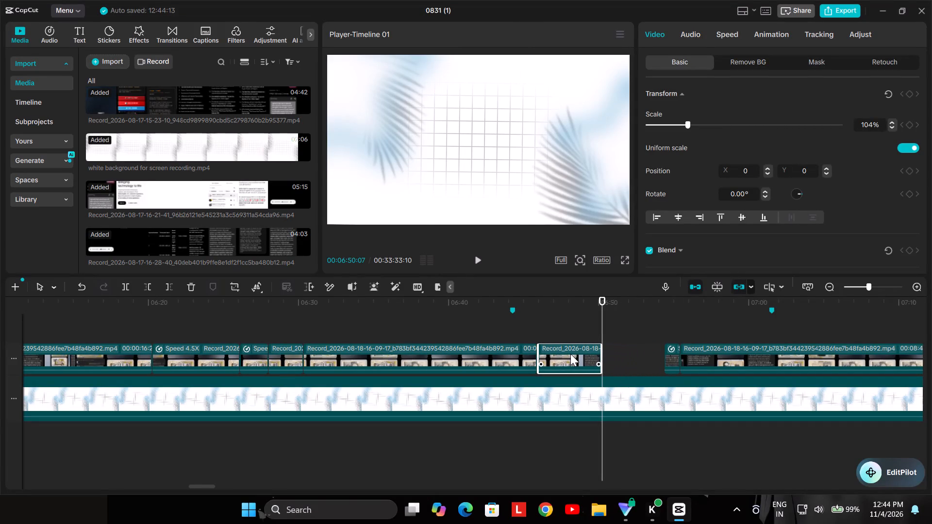
Move the short speed-adjusted clip back to follow the trimmed clip, at about 00:06:50.
click(711, 350)
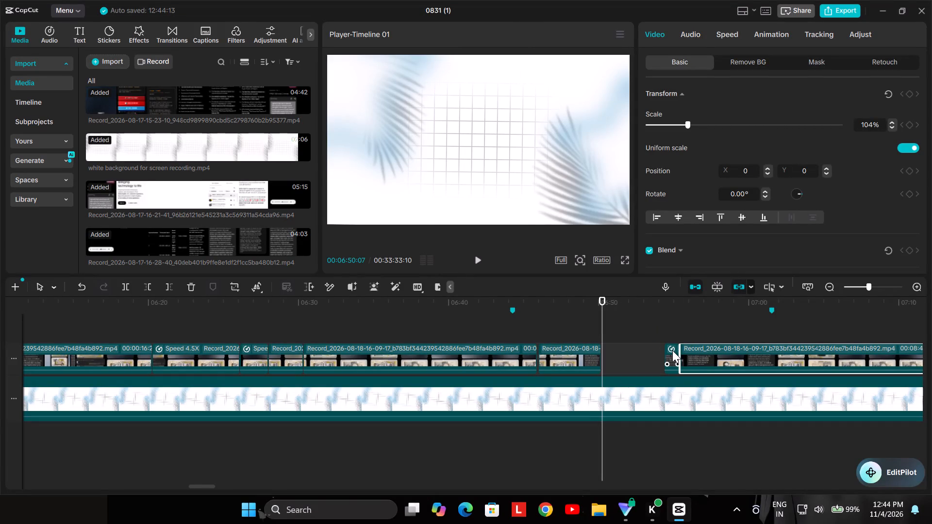
click(672, 350)
drag(672, 350, 617, 354)
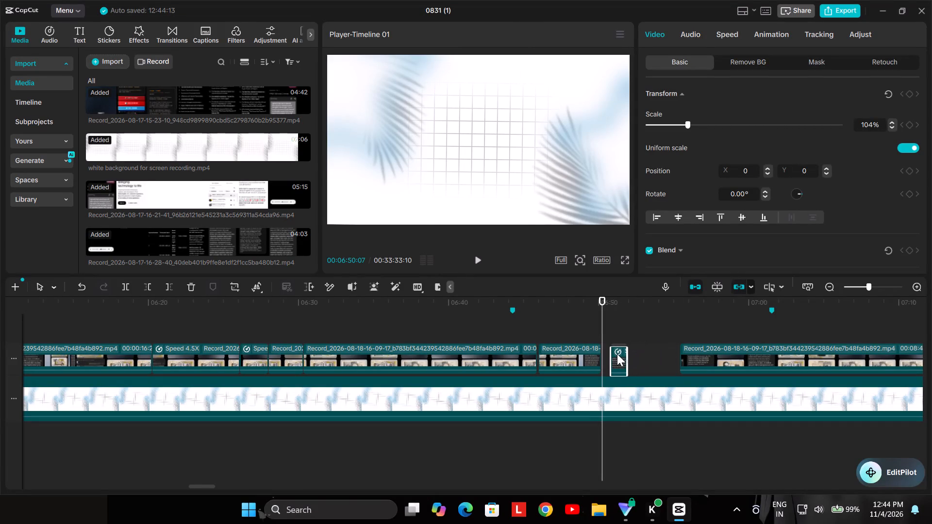
drag(617, 354, 611, 353)
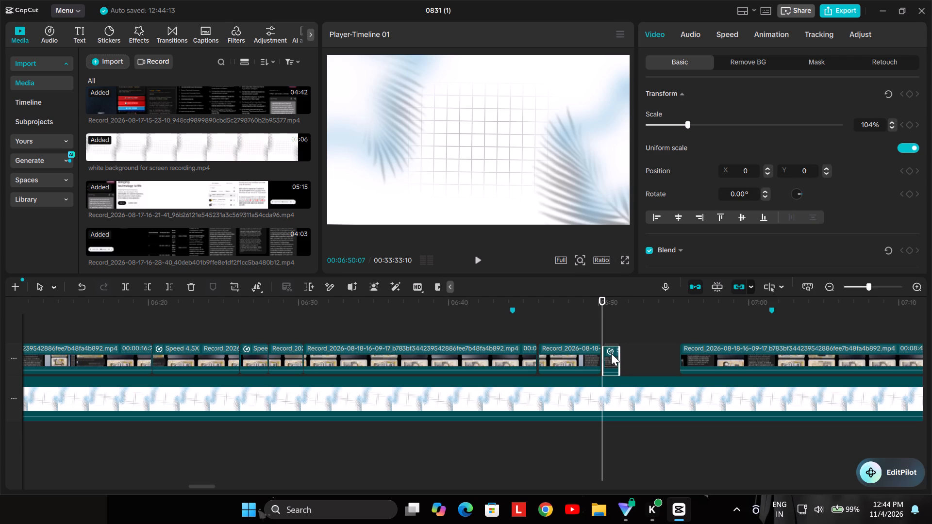
drag(611, 353, 611, 352)
Close the small gap near 00:06:46 by moving the trimmed recording clip flush against the preceding clip.
click(655, 353)
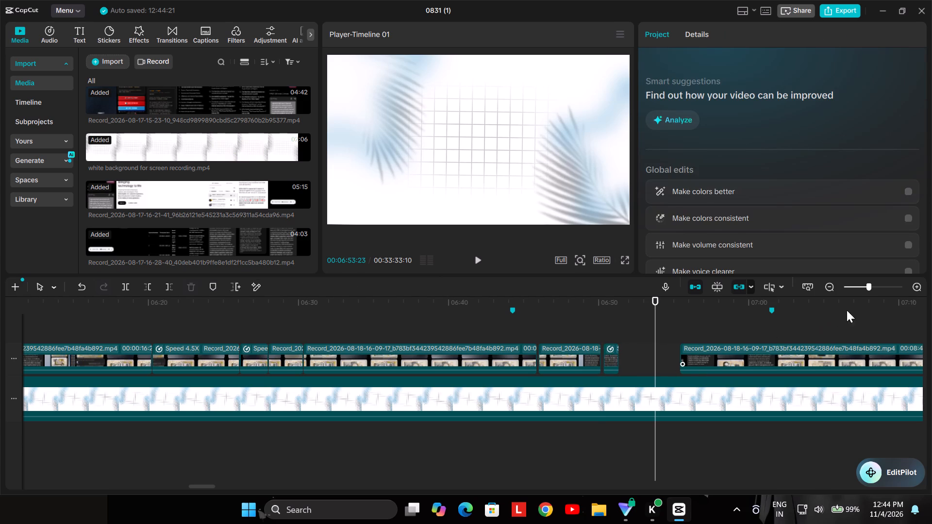
click(918, 280)
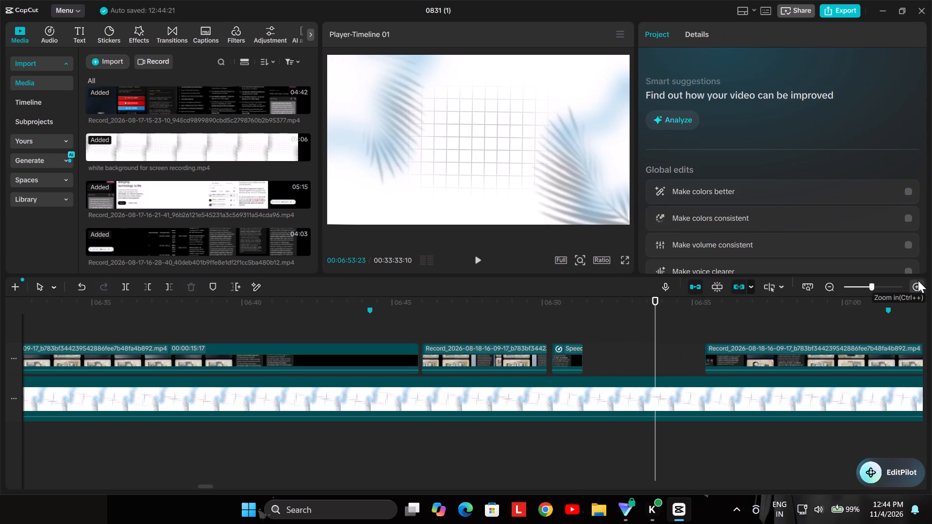
click(461, 354)
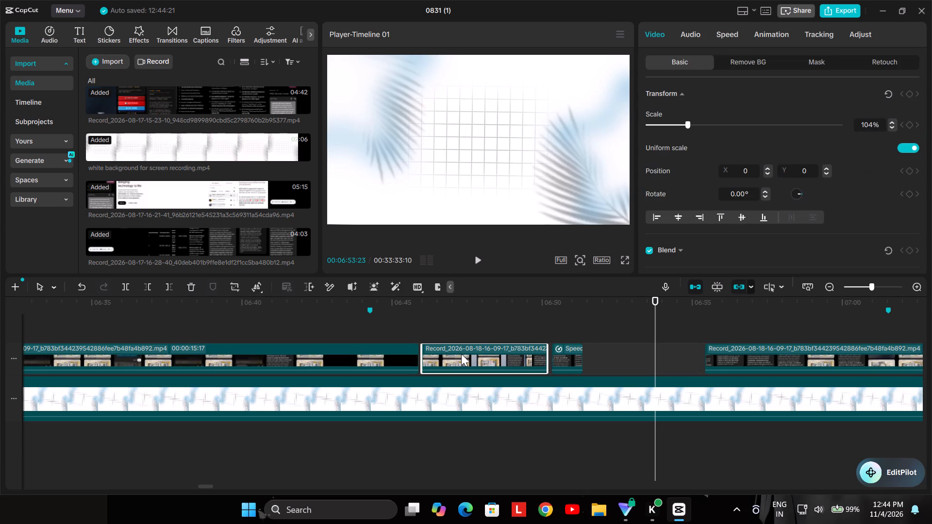
drag(461, 354, 457, 355)
drag(457, 355, 458, 393)
Move the short speed-adjusted clip back against the end of the trimmed clip near 00:06:50.
click(570, 356)
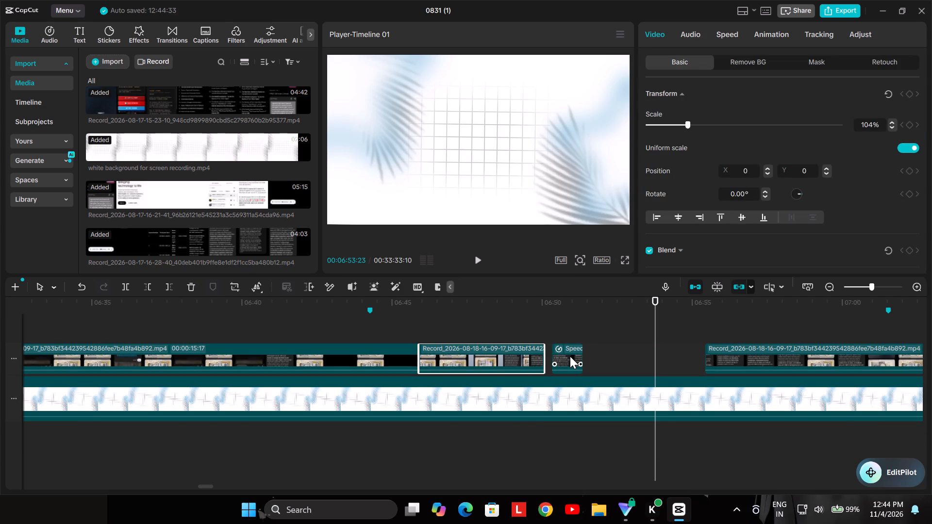
drag(570, 356, 560, 359)
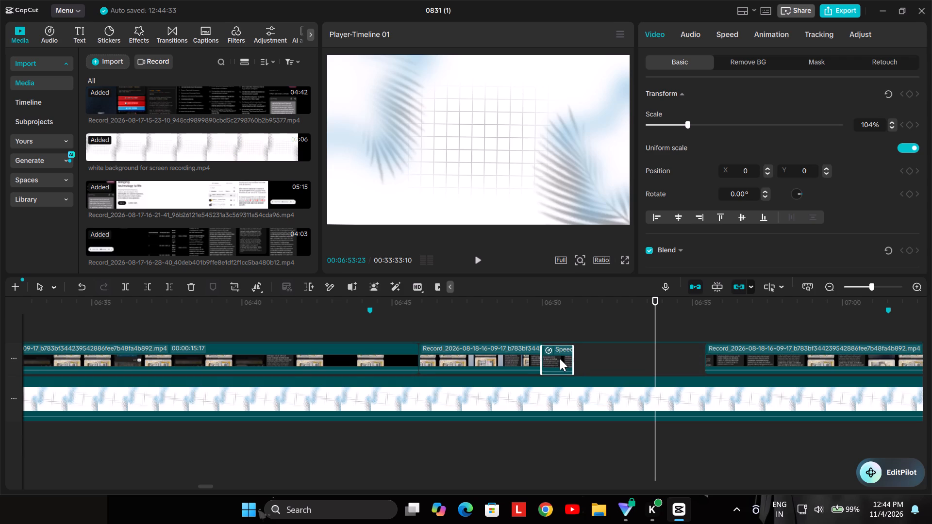
drag(560, 359, 560, 359)
drag(560, 359, 563, 390)
Move the long 00:08:41:25 recording clip back to the end of the speed-adjusted clip, at about 00:06:51.
click(740, 355)
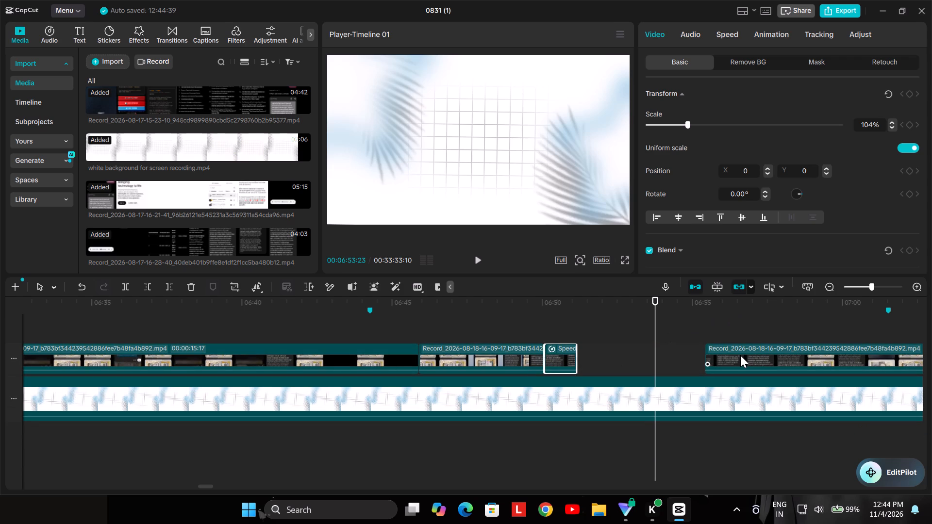
drag(740, 355, 616, 367)
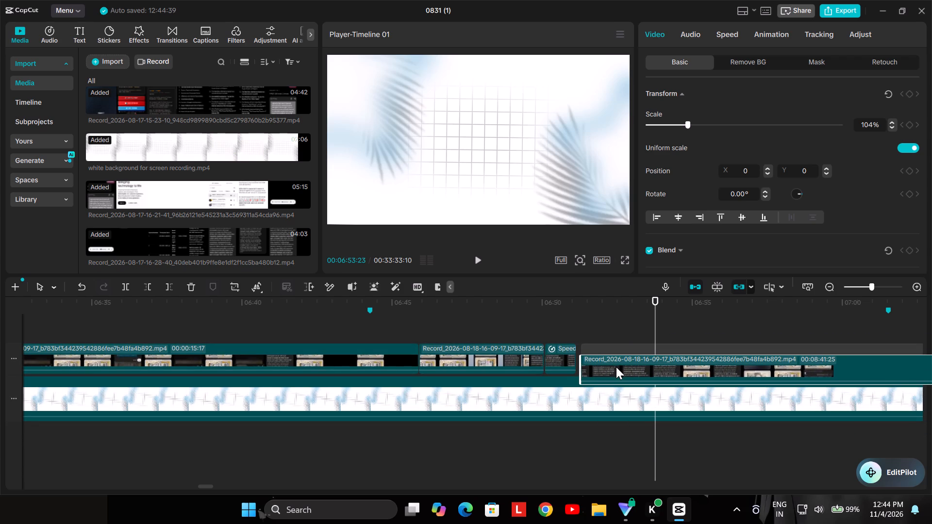
drag(616, 367, 613, 366)
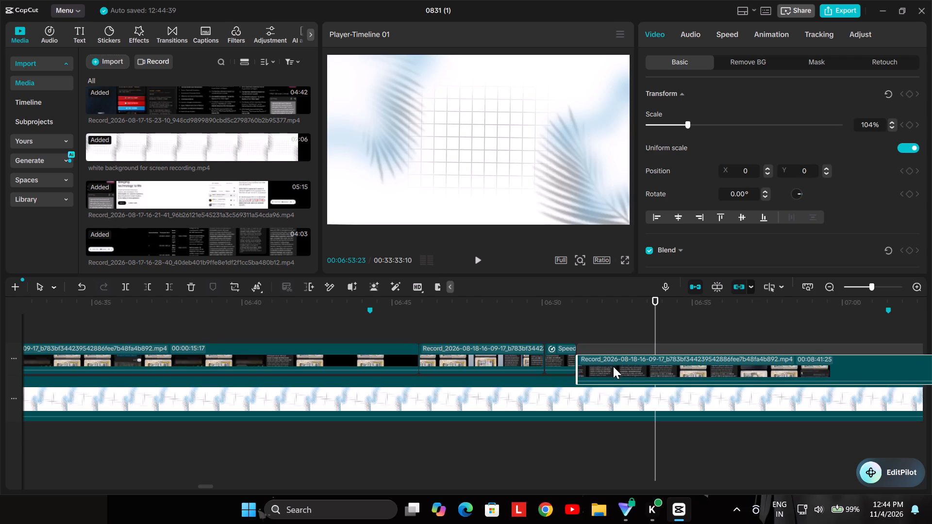
drag(613, 366, 613, 367)
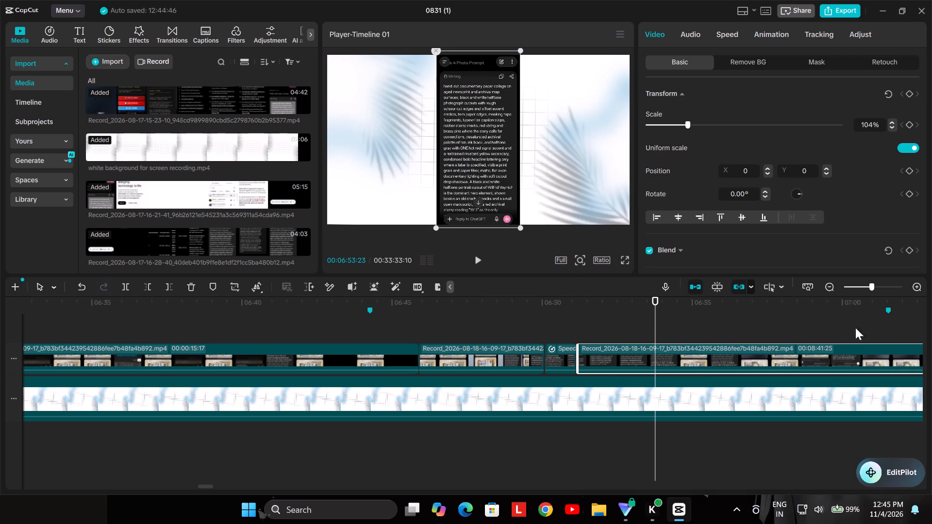
Close the tiny remaining gap at 00:06:50 by moving the 2.1X clip flush against the preceding recording clip.
double_click(912, 287)
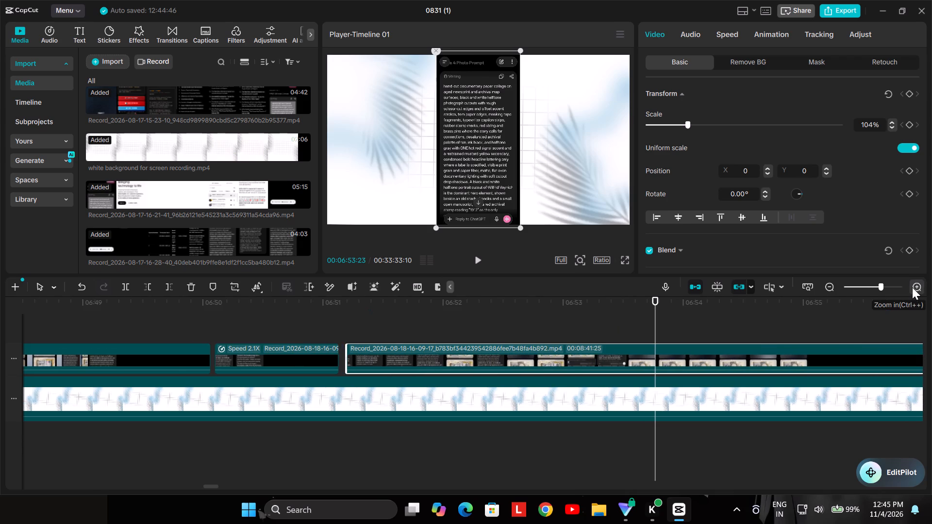
click(250, 355)
drag(250, 355, 243, 357)
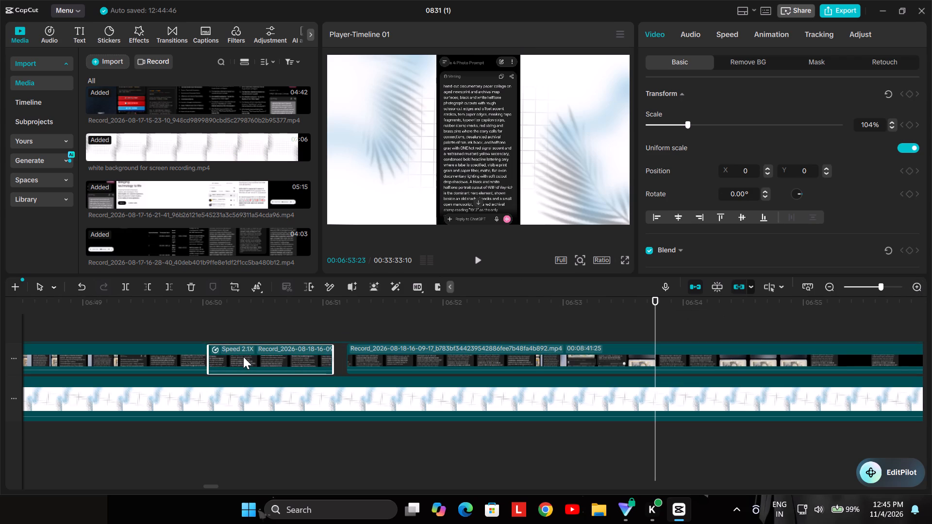
drag(243, 357, 244, 357)
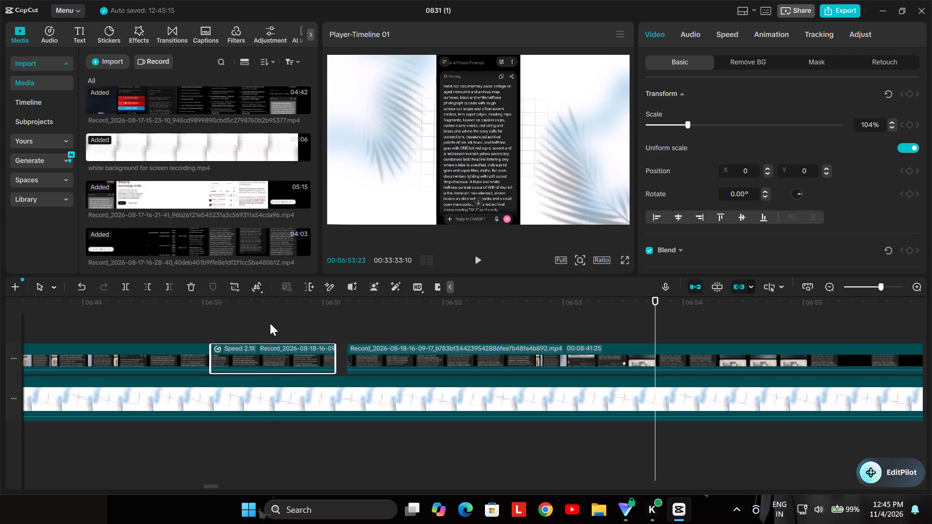
Close the gap near 00:06:51 by moving the long 00:08:41:25 recording clip against the end of the 2.1X clip.
click(270, 323)
click(270, 323)
click(270, 323)
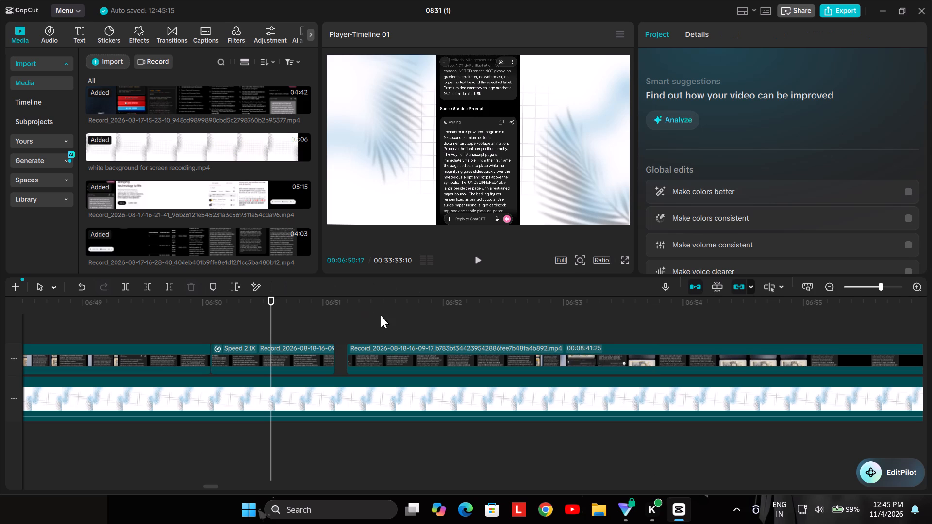
click(397, 350)
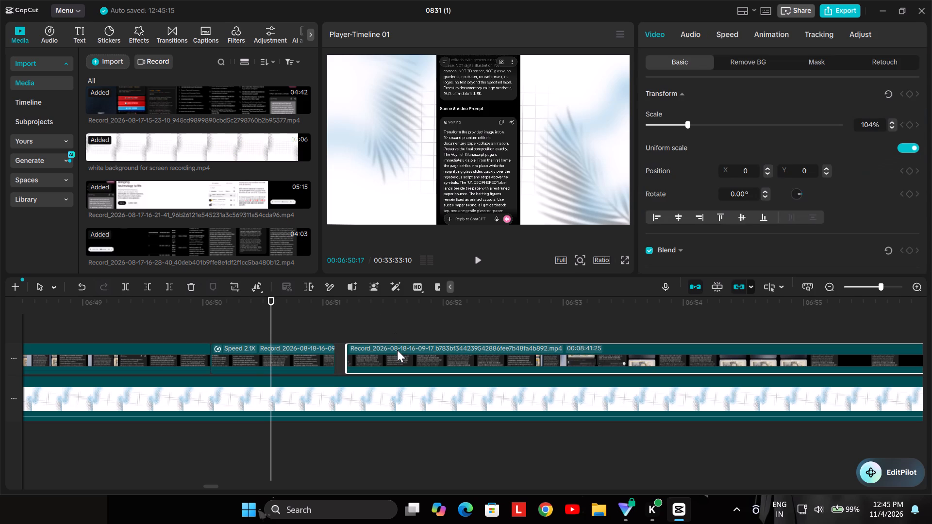
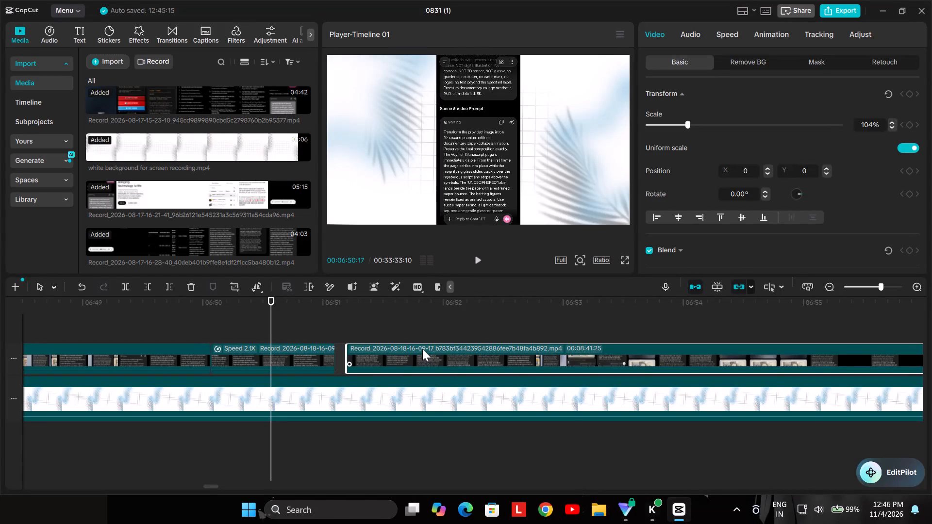
Close the remaining gap near 00:06:51 by moving the long 00:08:41:25 recording clip flush against the end of the 2.1X clip.
click(422, 349)
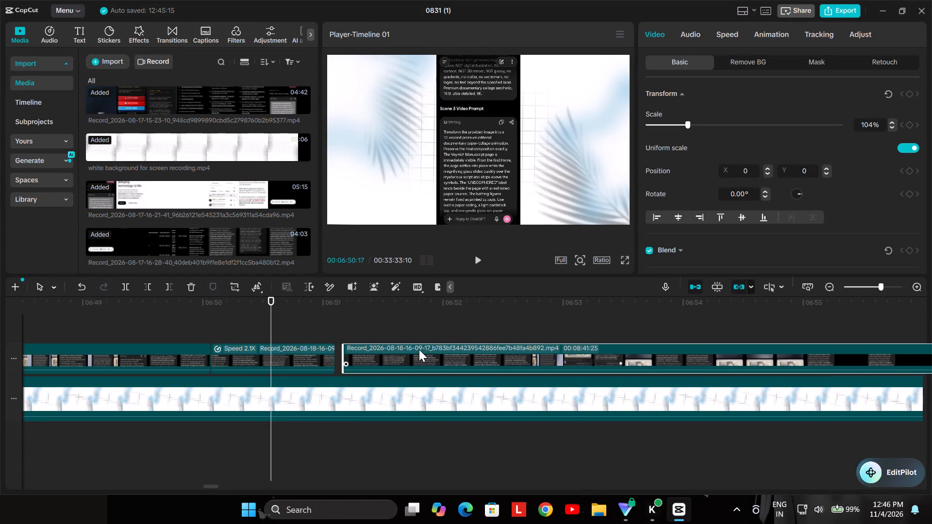
drag(271, 306, 541, 301)
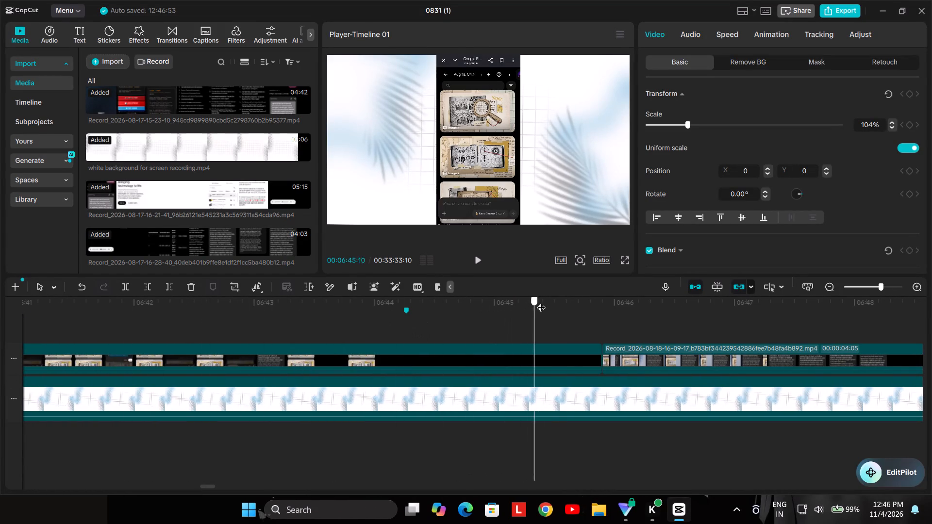
drag(541, 301, 590, 292)
key(space)
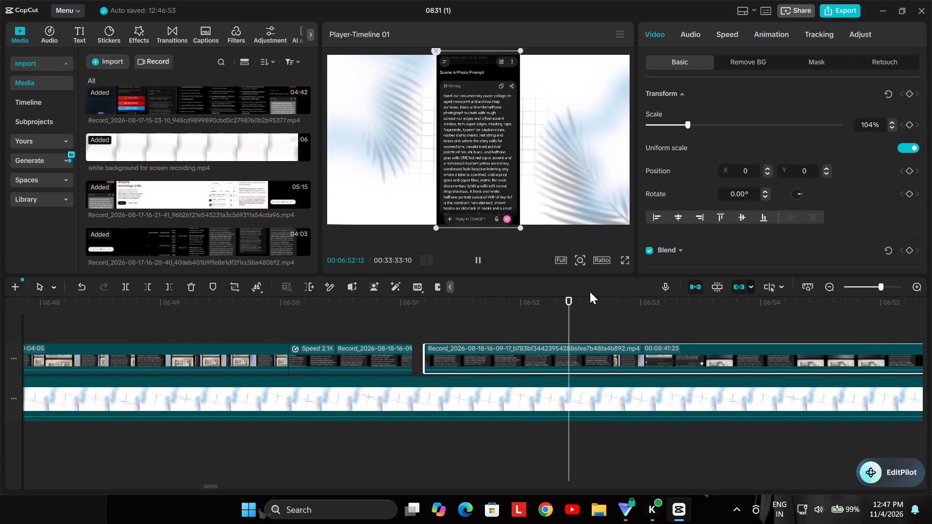
key(space)
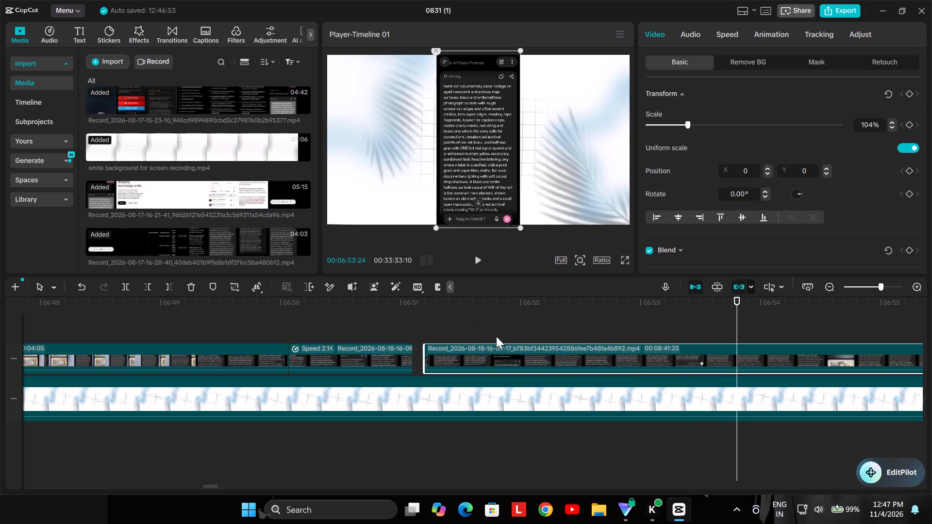
drag(498, 356, 487, 358)
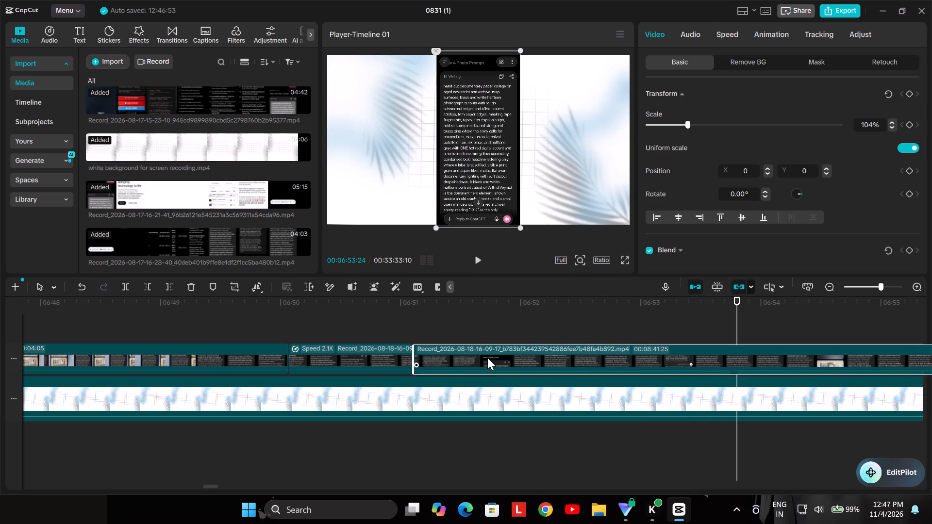
drag(487, 358, 488, 358)
click(488, 358)
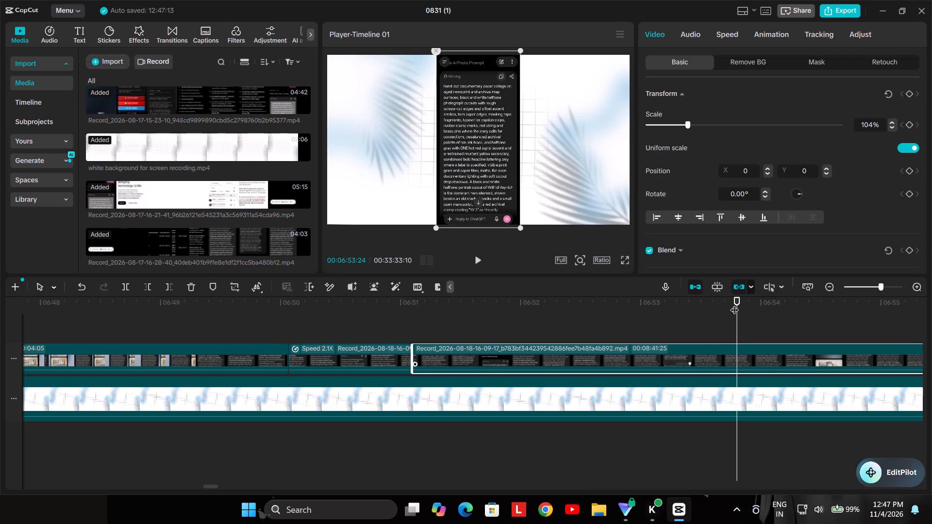
Review the long recording clip between about 00:06:52 and 00:06:58, and split it at 00:06:53:14.
drag(733, 301, 329, 431)
key(space)
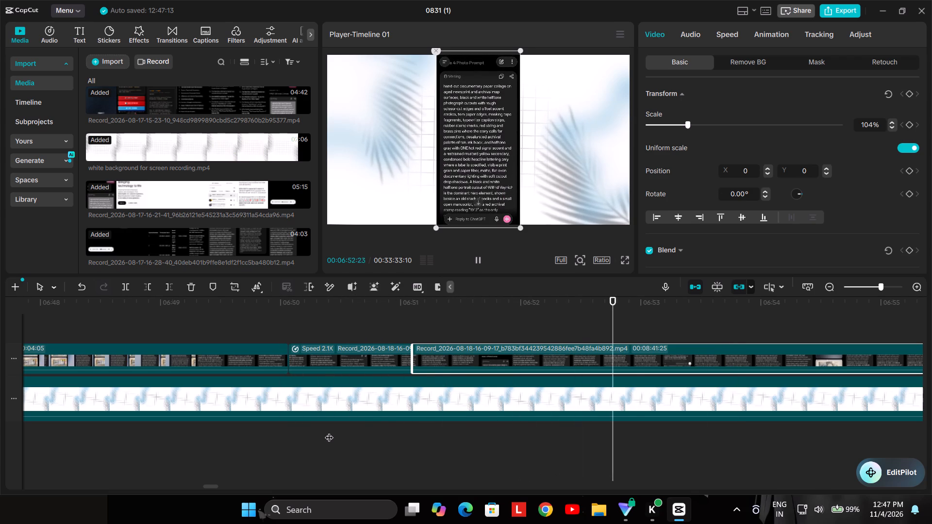
key(space)
key(space)
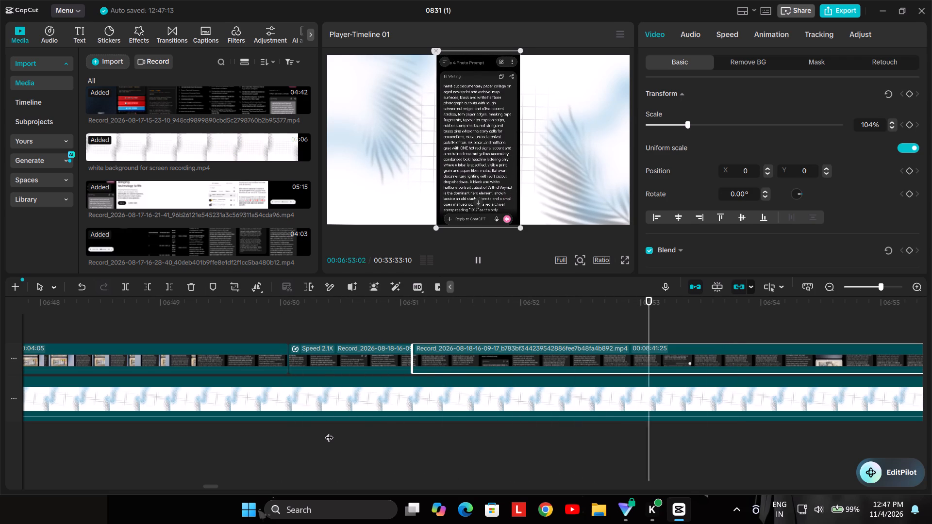
key(space)
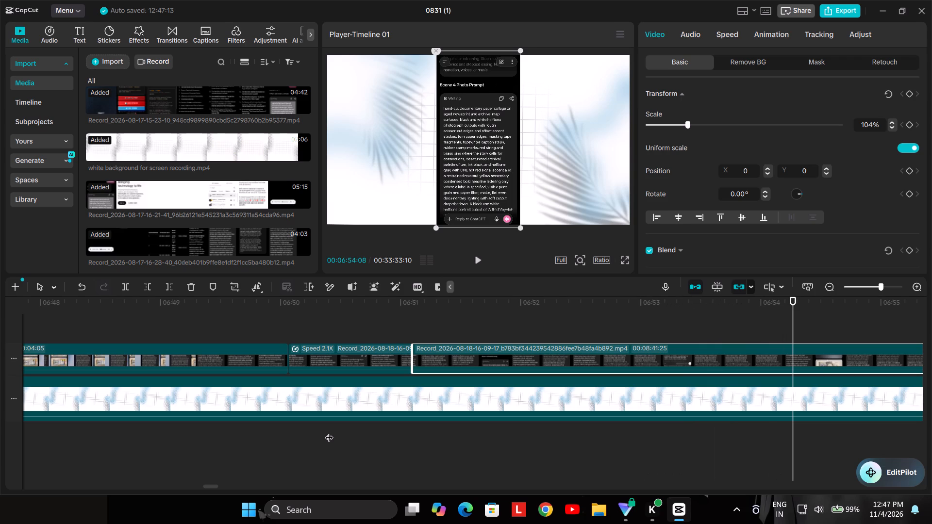
key(space)
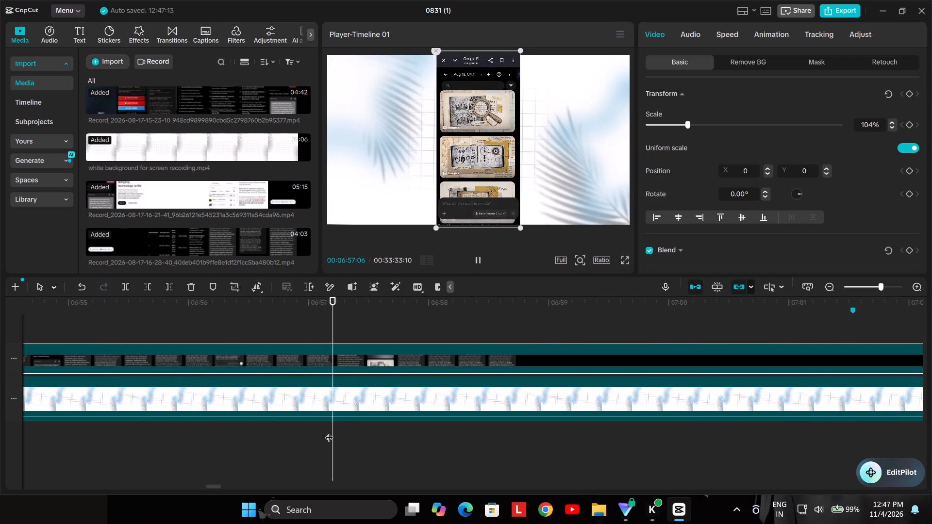
key(space)
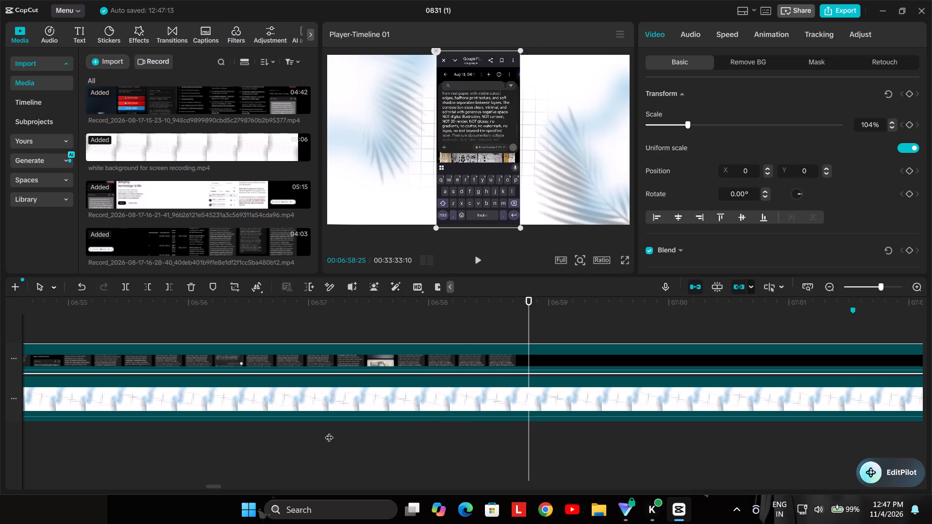
key(Left)
key(Left)
key(Left)
key(Left)
key(Left)
key(Left)
key(Left)
key(Left)
key(Left)
key(Left)
key(Left)
key(Left)
key(Left)
key(Left)
key(Left)
key(Left)
key(Left)
key(Left)
key(Left)
key(Left)
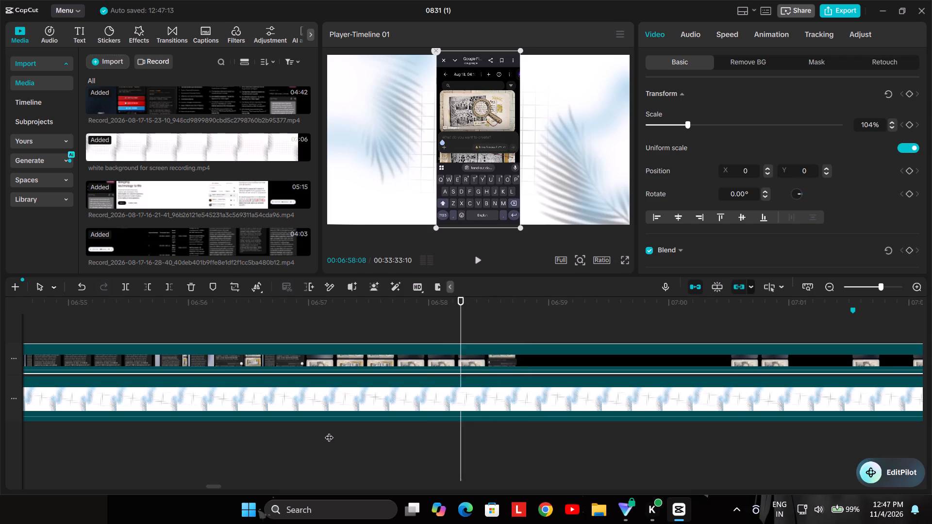
key(Left)
key(Left)
key(Left)
key(Left)
key(Left)
key(Left)
key(Left)
key(Left)
key(Left)
key(Left)
key(Left)
key(Left)
key(Left)
key(Left)
key(Left)
key(Left)
key(Left)
key(Left)
key(Left)
key(Left)
key(Left)
key(Left)
key(Left)
key(Left)
key(Left)
key(Left)
key(Left)
key(Left)
key(Left)
key(Left)
key(Left)
key(Left)
key(Left)
key(Left)
key(Left)
key(Left)
key(Left)
key(Left)
key(Left)
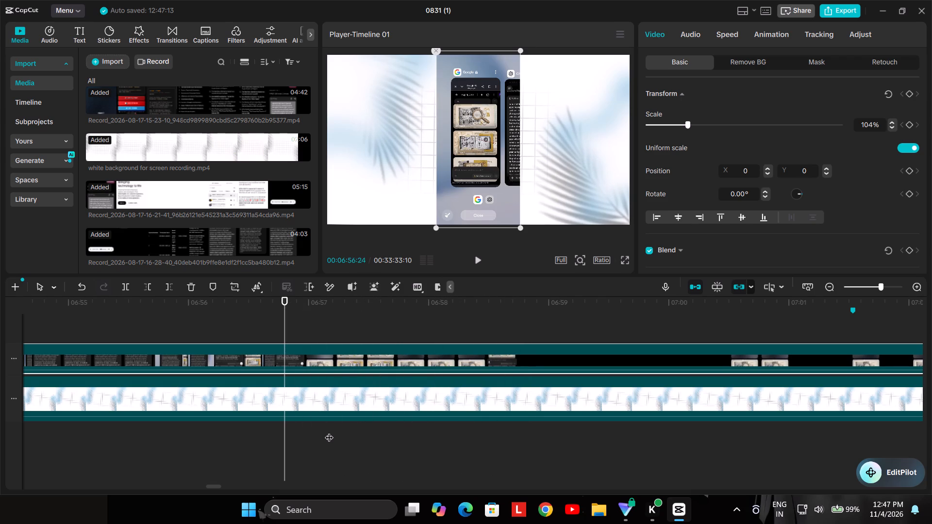
key(space)
key(space)
key(Left)
key(Left)
key(Left)
key(Left)
key(Left)
key(Left)
key(Left)
key(Left)
key(Left)
key(Left)
key(Left)
key(Left)
key(Left)
key(Left)
key(Left)
key(Left)
key(Left)
key(Left)
key(Left)
key(Left)
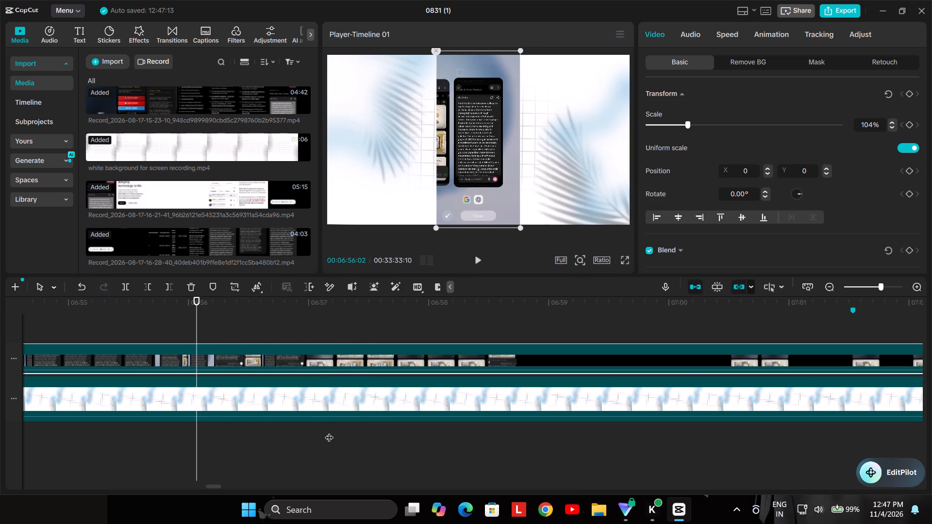
key(Left)
key(Left)
key(Left)
key(Left)
key(Left)
key(Left)
key(Left)
key(Left)
key(Left)
key(Left)
key(Left)
key(Left)
key(Left)
key(Left)
key(Left)
key(Left)
key(Left)
key(Left)
key(Left)
key(Left)
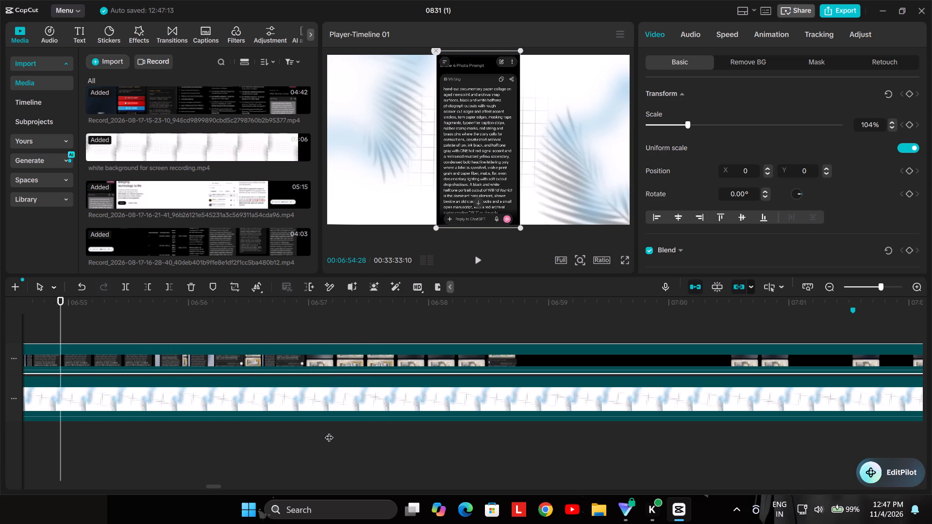
key(Left)
key(Left)
key(Left)
key(Left)
key(Left)
key(Left)
key(Left)
key(Left)
key(Left)
key(Left)
key(Left)
key(Left)
key(Left)
key(Left)
key(Left)
key(Left)
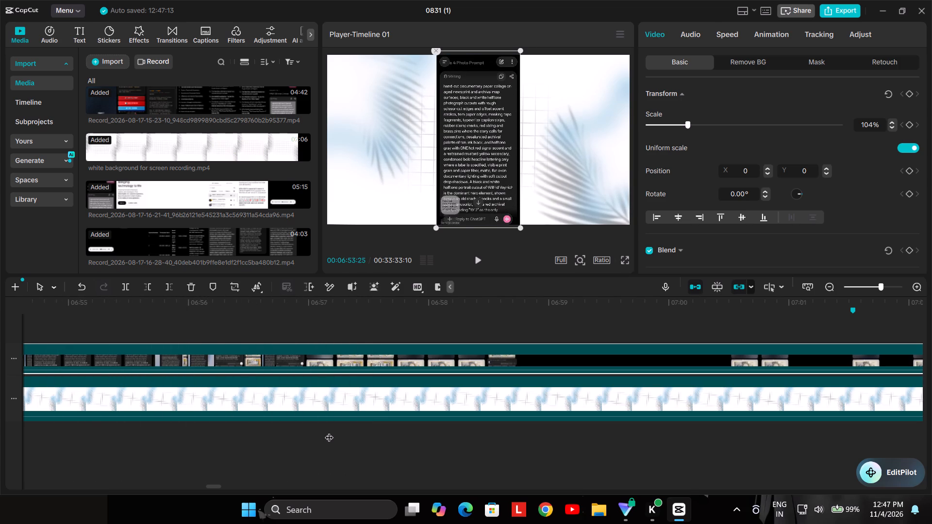
key(Left)
key(Left)
key(Left)
key(Left)
key(Left)
key(Left)
key(Left)
key(Left)
key(Left)
key(Left)
key(Left)
key(Left)
key(Left)
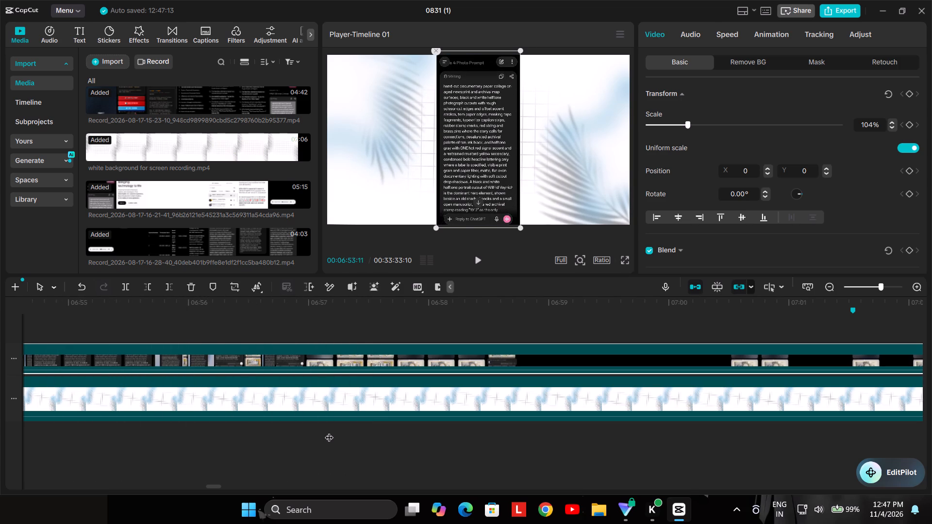
key(Left)
key(Left)
key(Left)
key(Left)
key(Left)
key(Left)
key(Left)
key(Left)
key(space)
key(space)
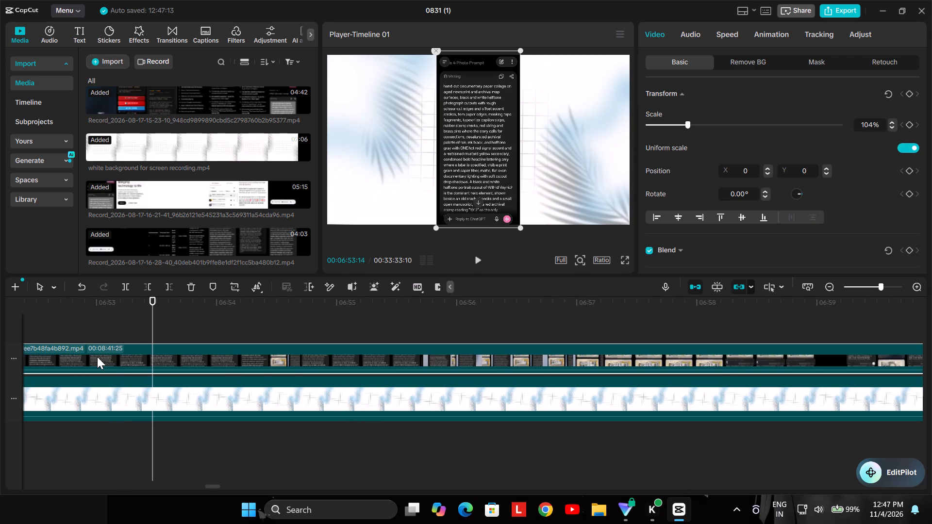
key(ctrl+b)
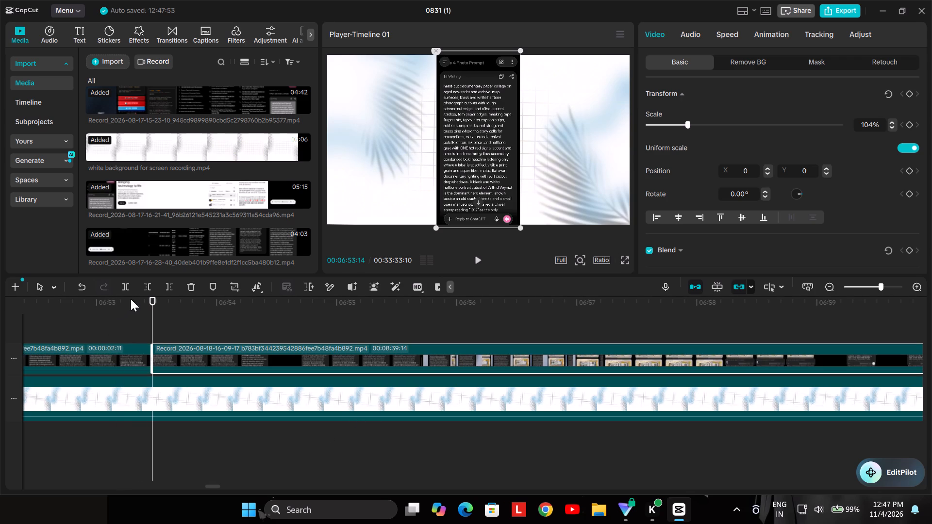
Review the recording footage between about 00:06:48:23 and 00:06:51, around the start of the 2.1X clip.
drag(151, 302, 204, 331)
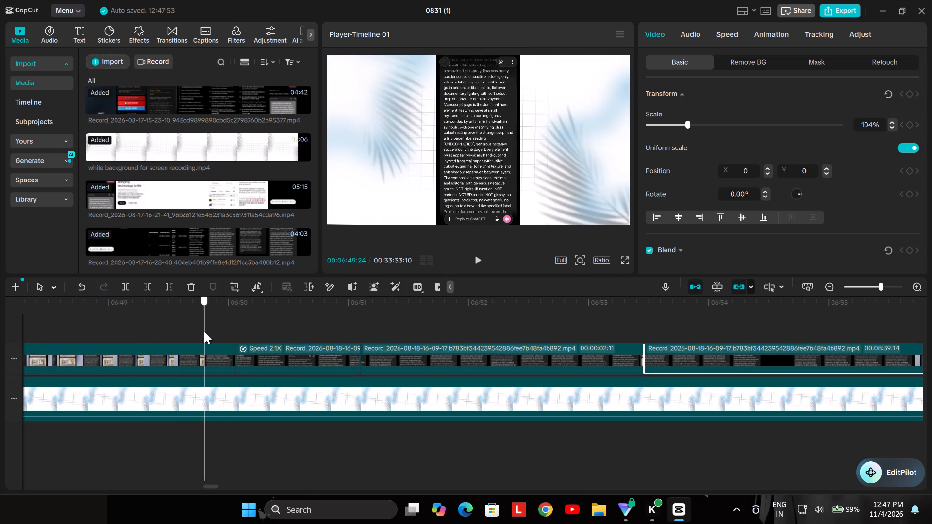
drag(204, 331, 230, 327)
key(space)
key(space)
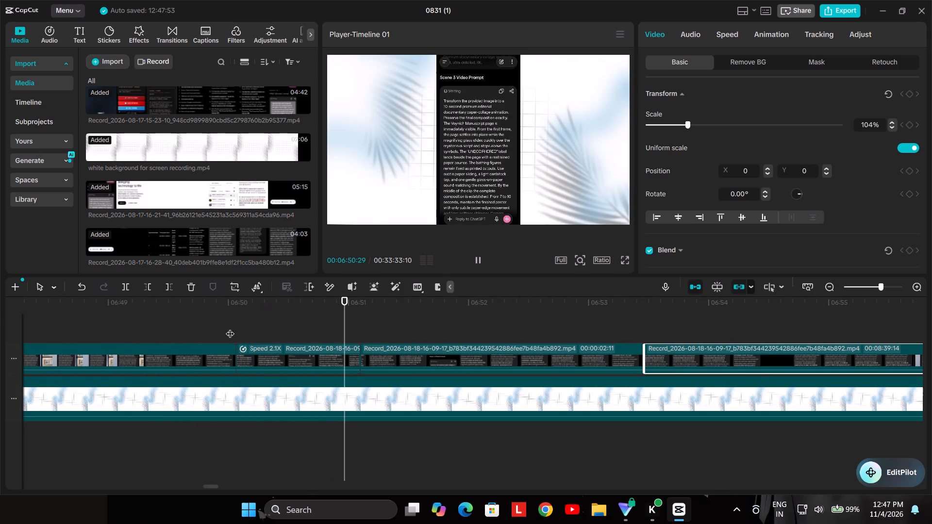
drag(344, 300, 115, 308)
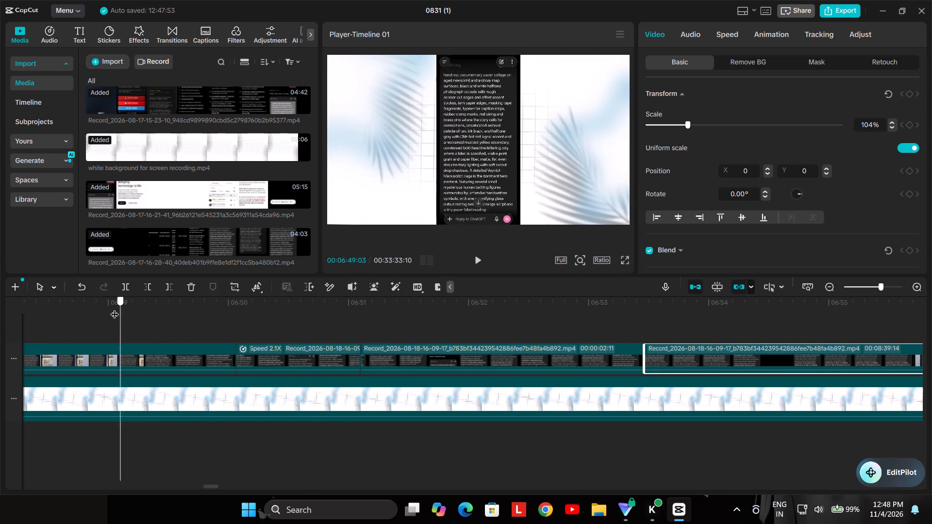
drag(115, 308, 83, 315)
key(space)
key(space)
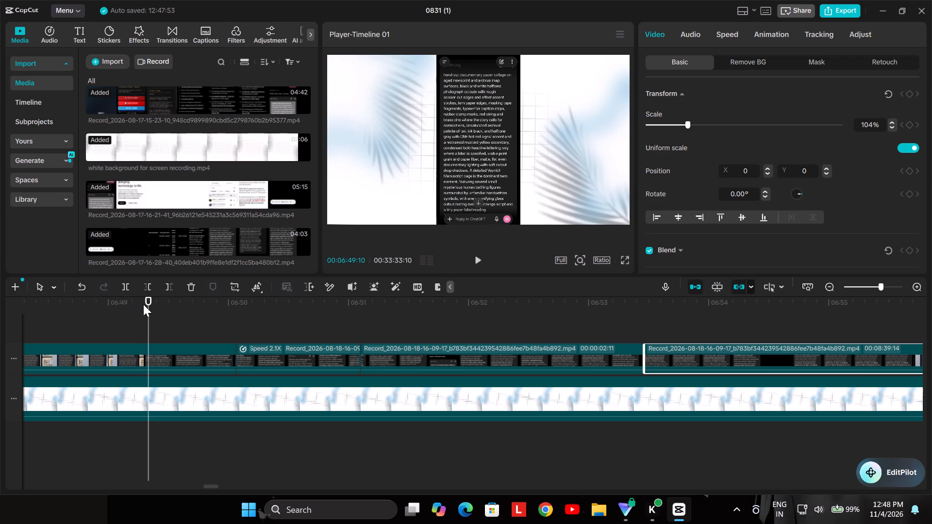
drag(143, 304, 77, 324)
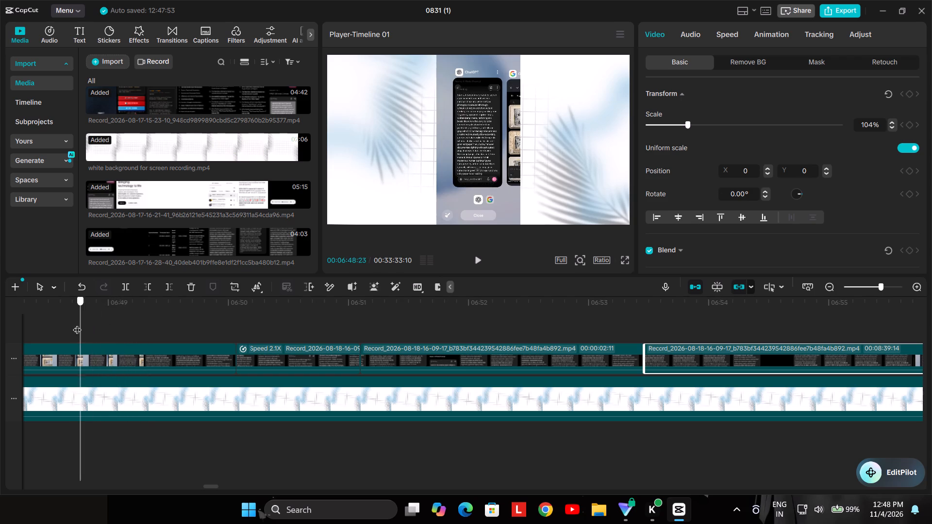
drag(77, 324, 128, 329)
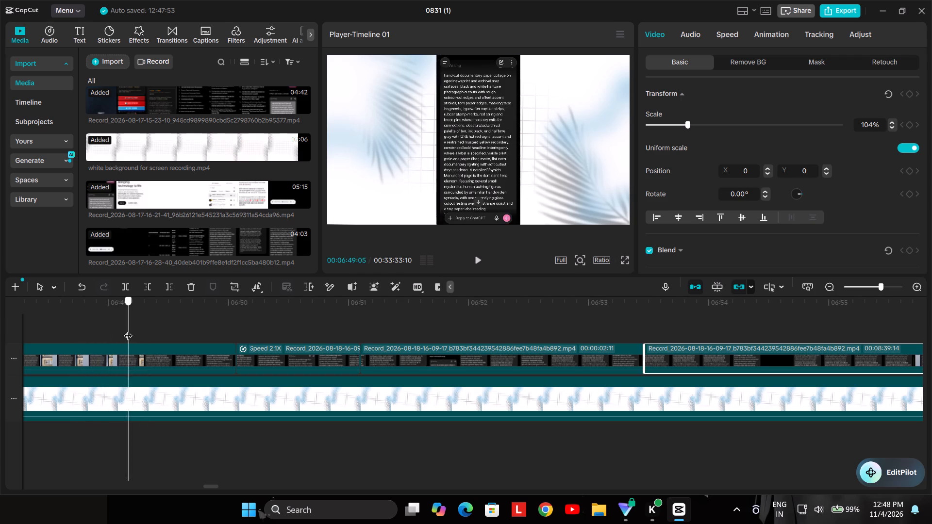
drag(128, 329, 151, 330)
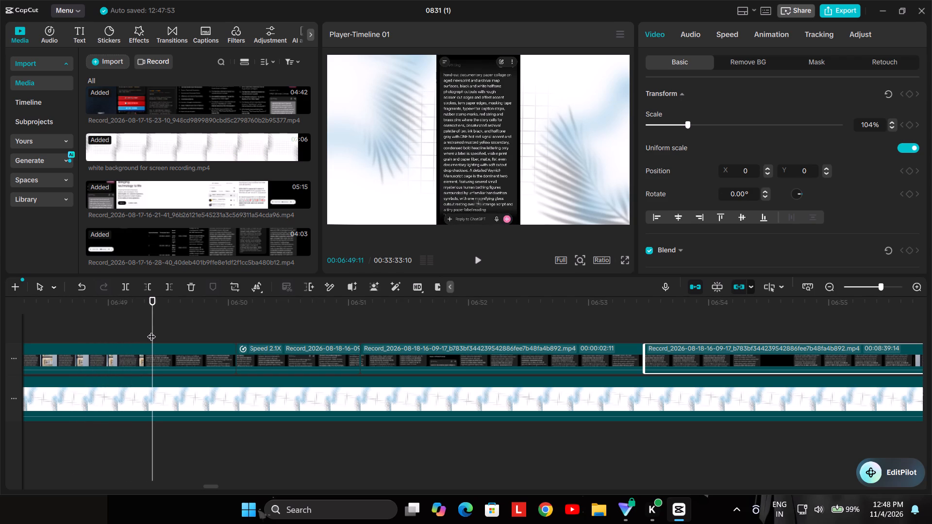
drag(151, 330, 180, 331)
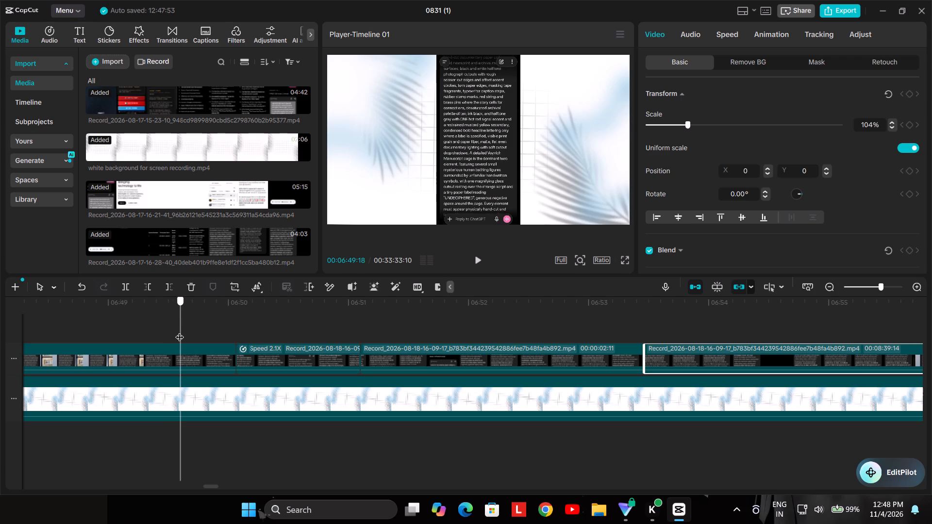
drag(180, 331, 234, 327)
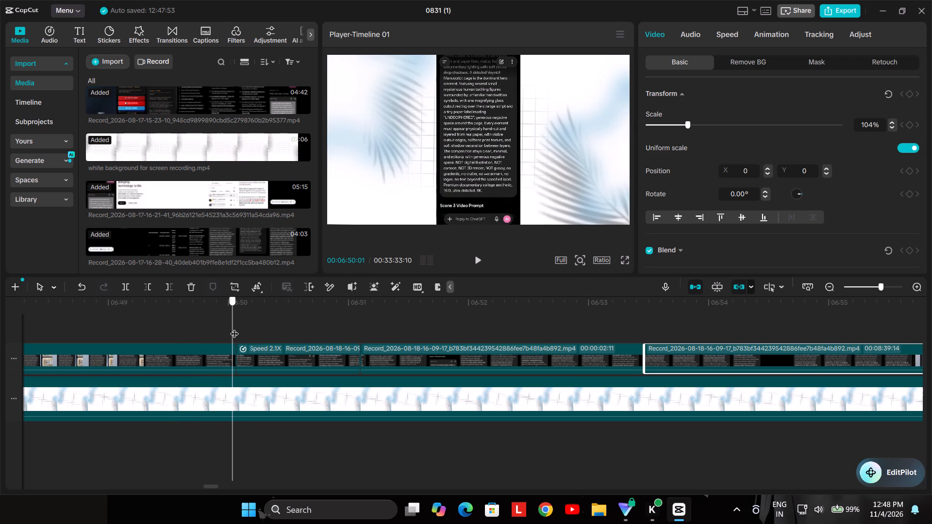
drag(234, 327, 257, 331)
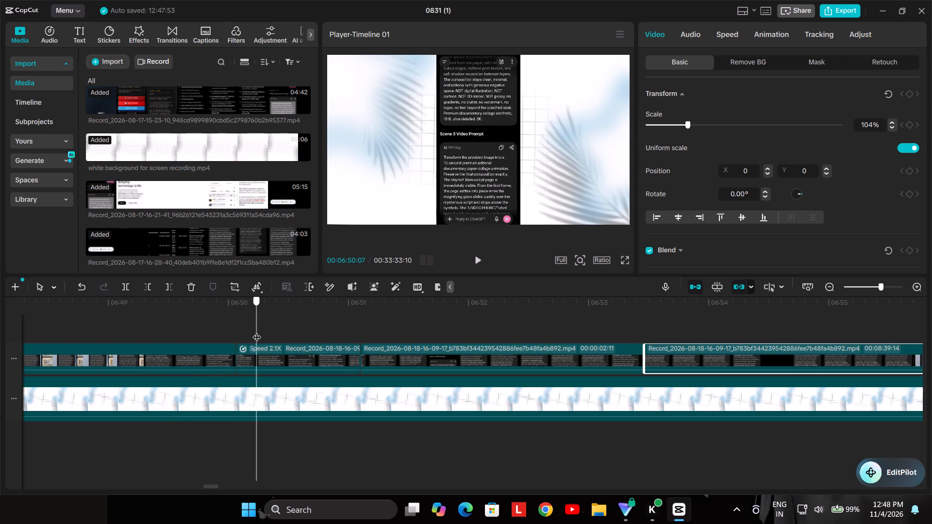
drag(257, 331, 281, 336)
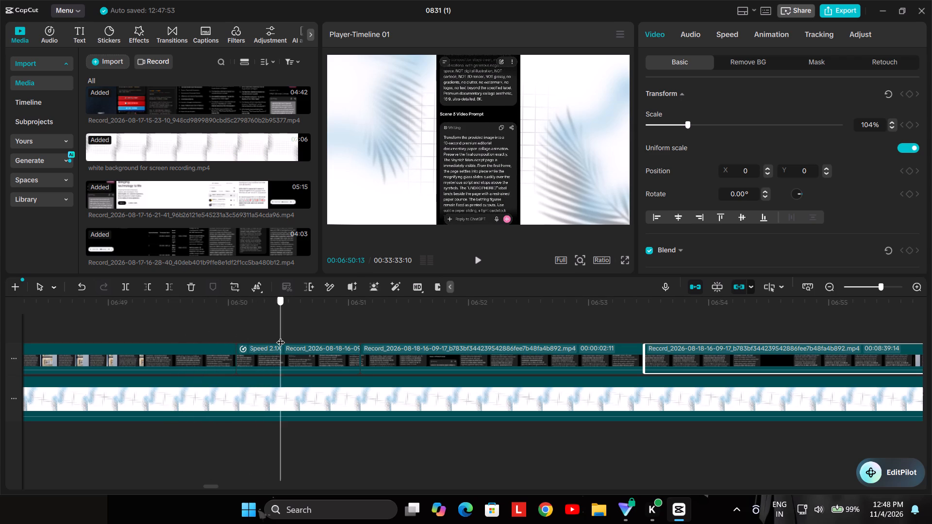
drag(281, 336, 139, 325)
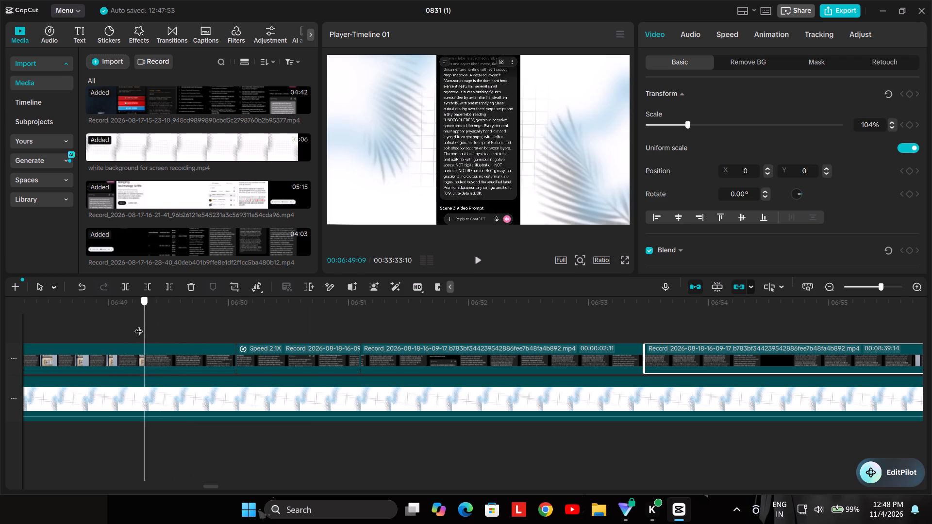
Split the recording clip before the 2.1X clip at about 00:06:49:21.
drag(139, 325, 160, 322)
click(190, 361)
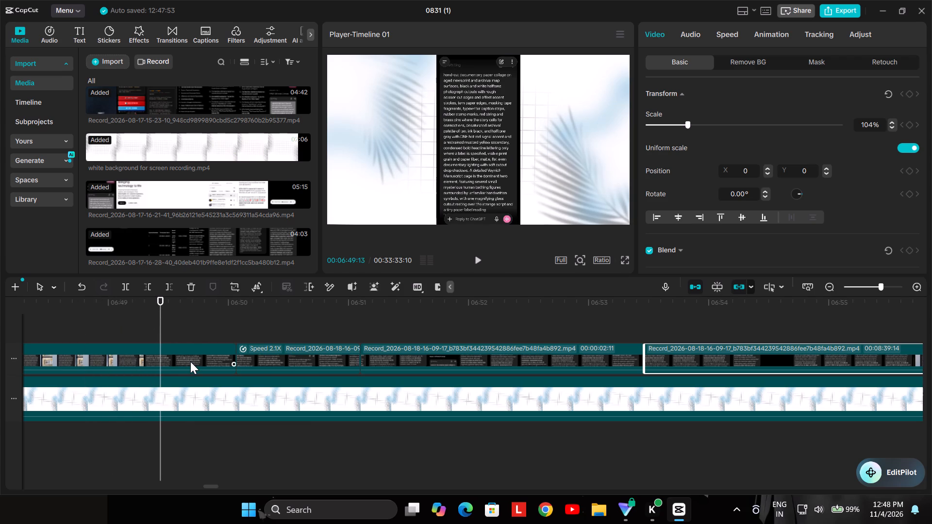
key(b)
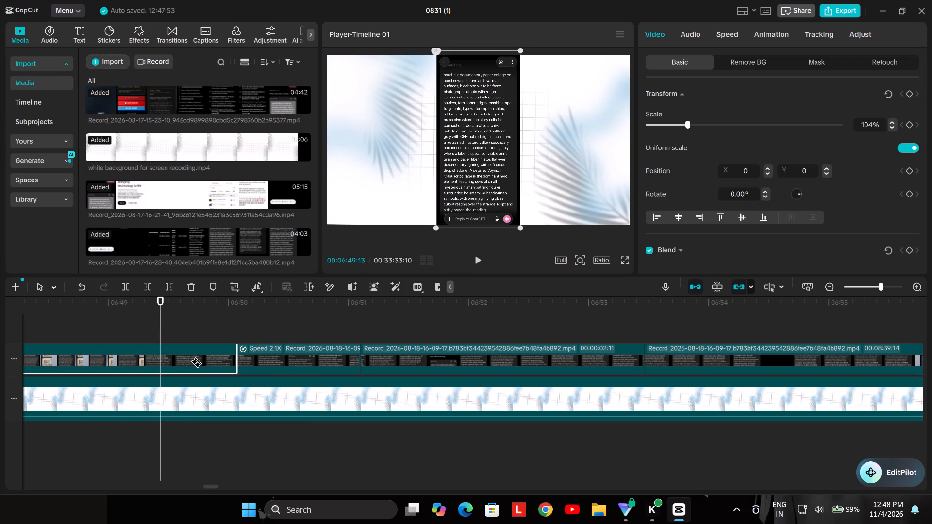
key(a)
key(ctrl+b)
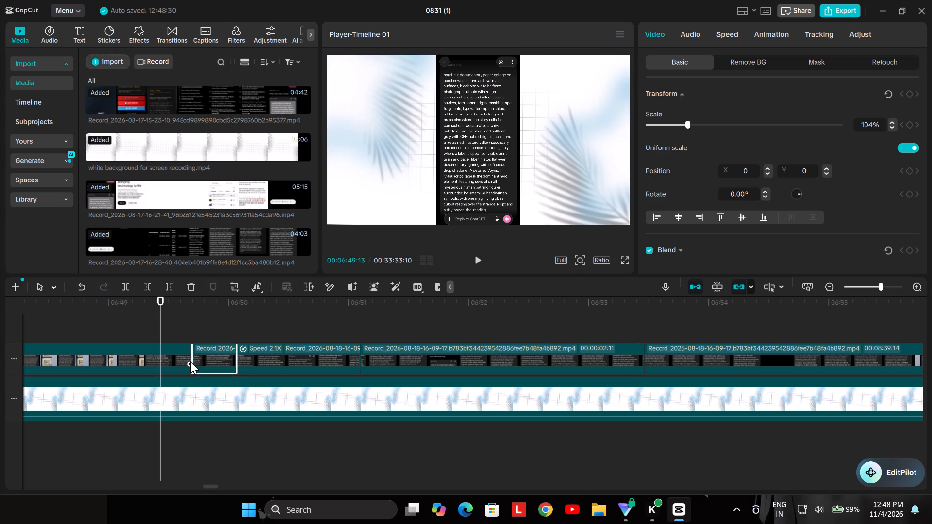
Play through the recording from 00:06:49:13 to about 00:06:54:00 to find where the unneeded stretch ends.
key(space)
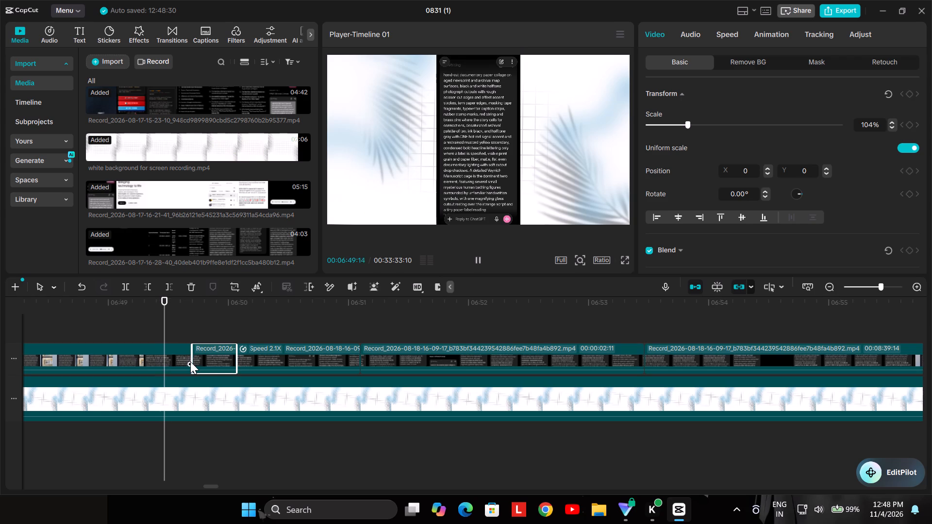
key(space)
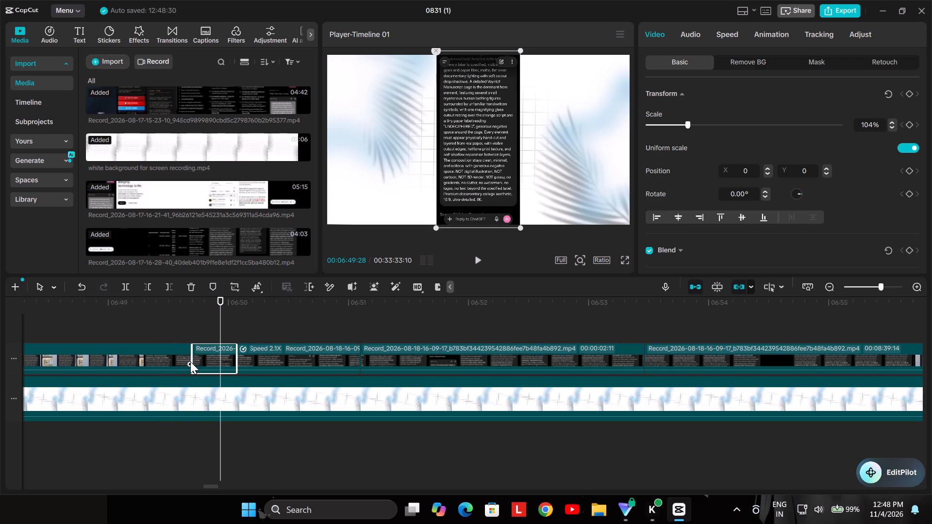
key(space)
key(space)
key(space)
key(space)
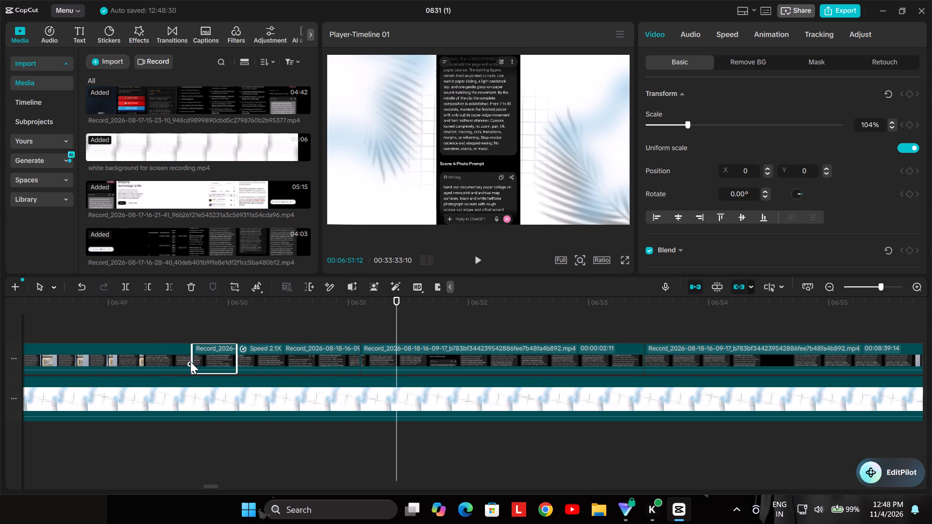
key(space)
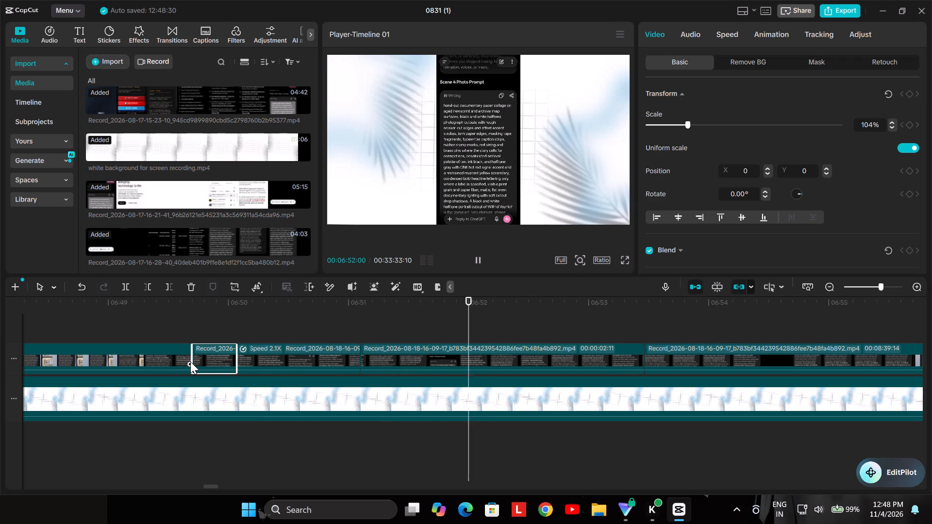
key(space)
key(space)
key(space)
key(space)
key(space)
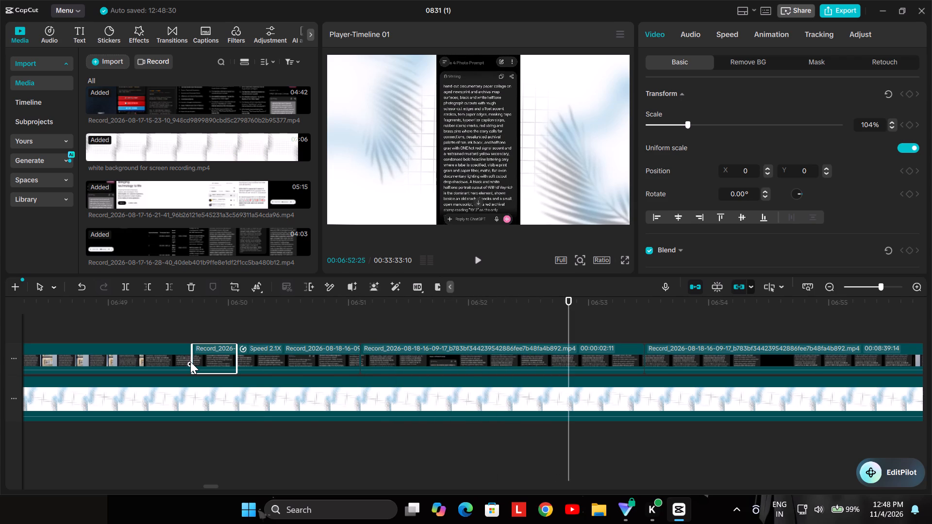
key(space)
key(space)
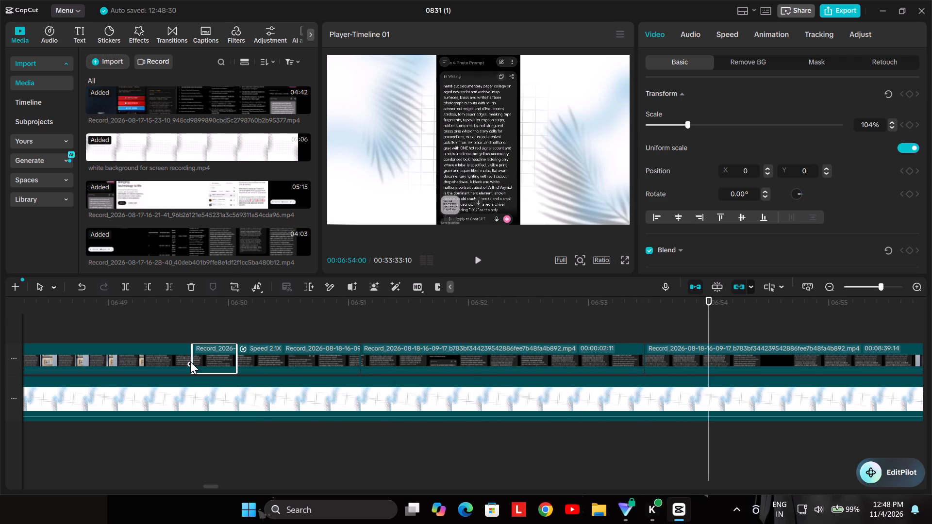
Split the 00:00:02:11 recording clip after the 2.1X clip at 00:06:52:29.
key(Left)
key(Left)
key(Left)
key(Left)
key(Left)
key(Left)
key(Left)
key(Left)
key(Left)
key(Left)
key(Left)
key(Left)
key(Left)
key(Left)
key(Left)
key(Left)
key(Left)
key(Left)
key(Left)
key(Left)
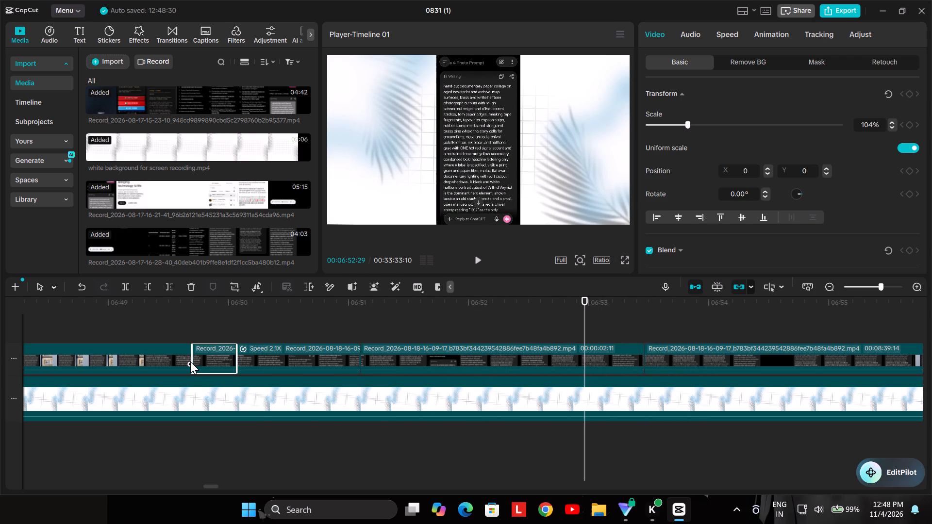
click(399, 358)
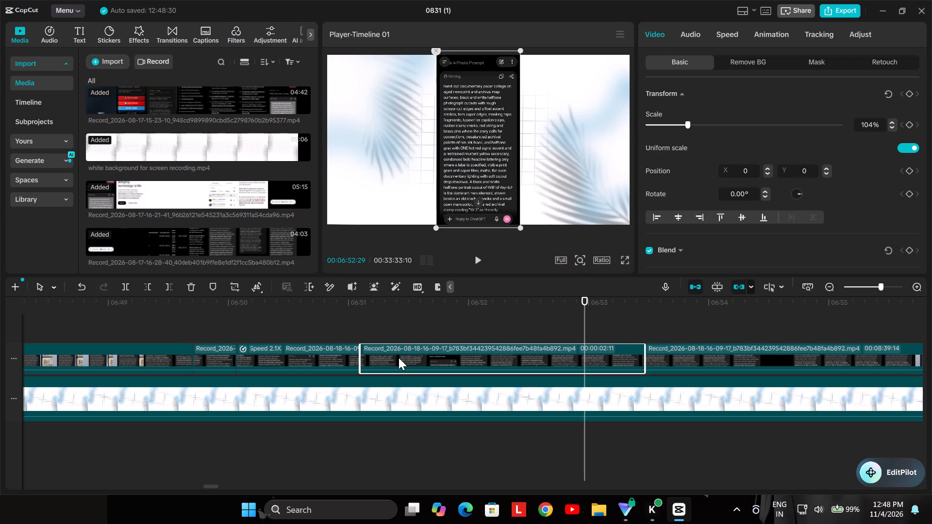
key(ctrl+b)
click(399, 358)
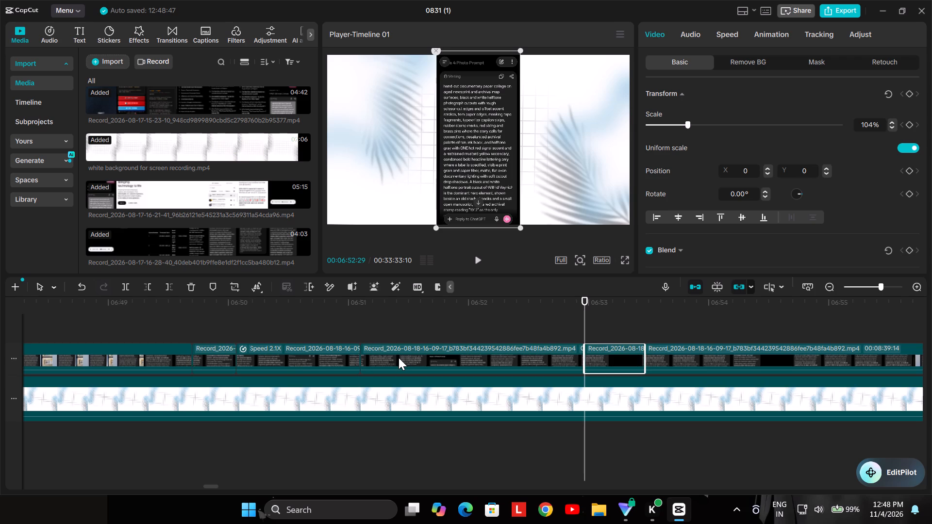
Delete the three consecutive clips between about 00:06:49:21 and 00:06:52:29, including the 2.1X clip.
click(224, 356)
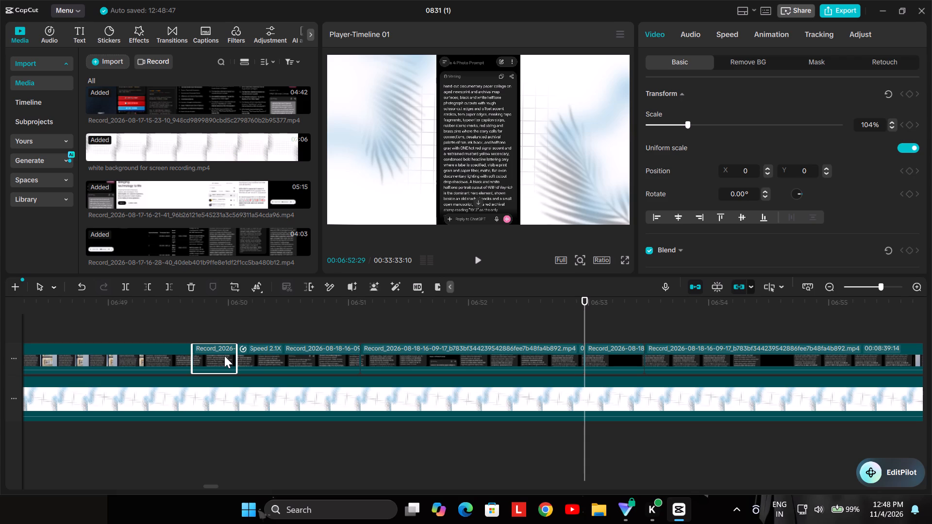
drag(585, 305, 252, 370)
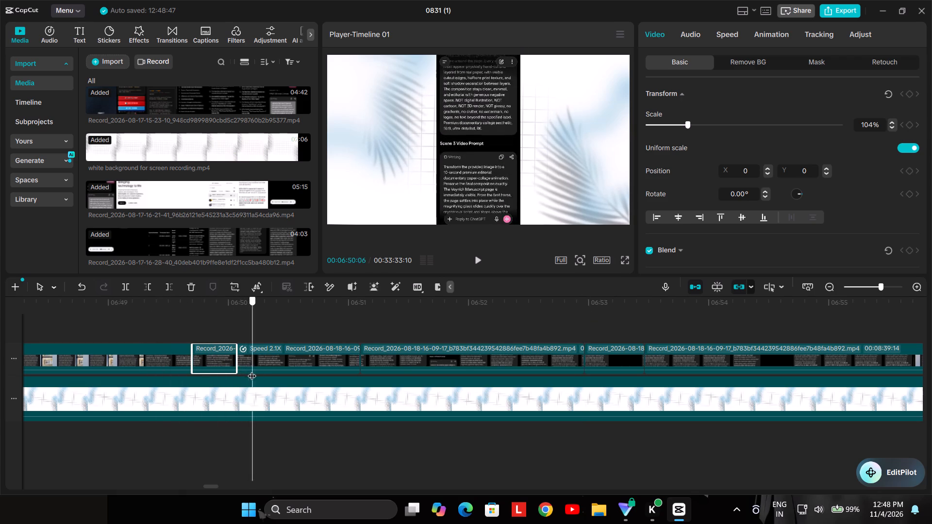
drag(252, 370, 482, 362)
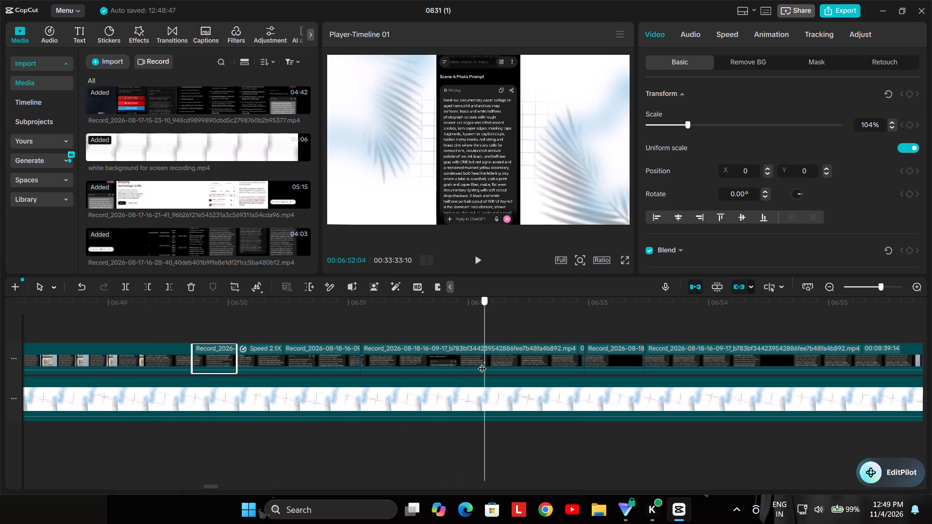
drag(482, 362, 271, 354)
key(BackSpace)
click(271, 354)
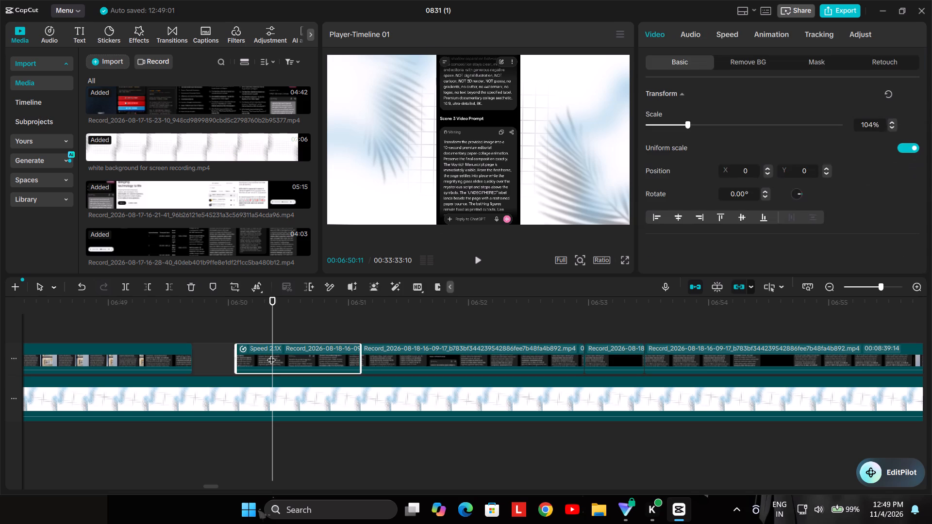
key(BackSpace)
click(431, 347)
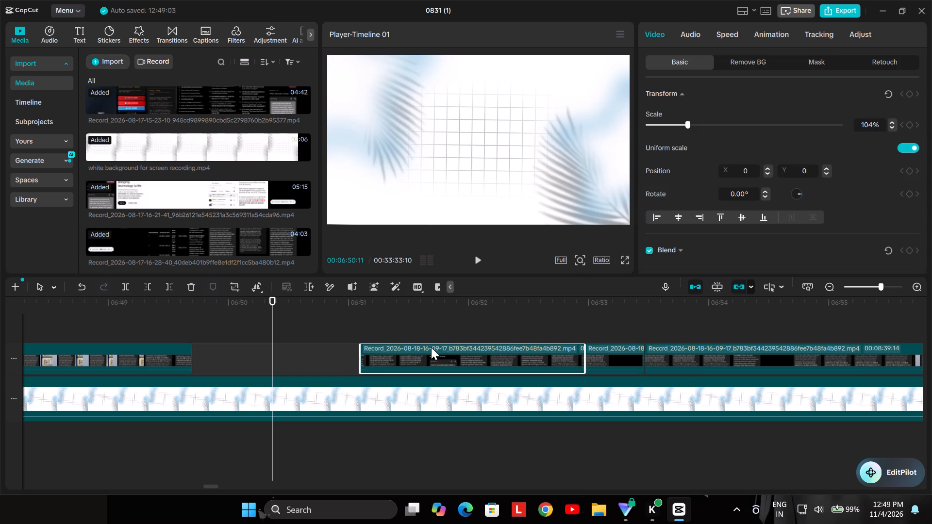
key(BackSpace)
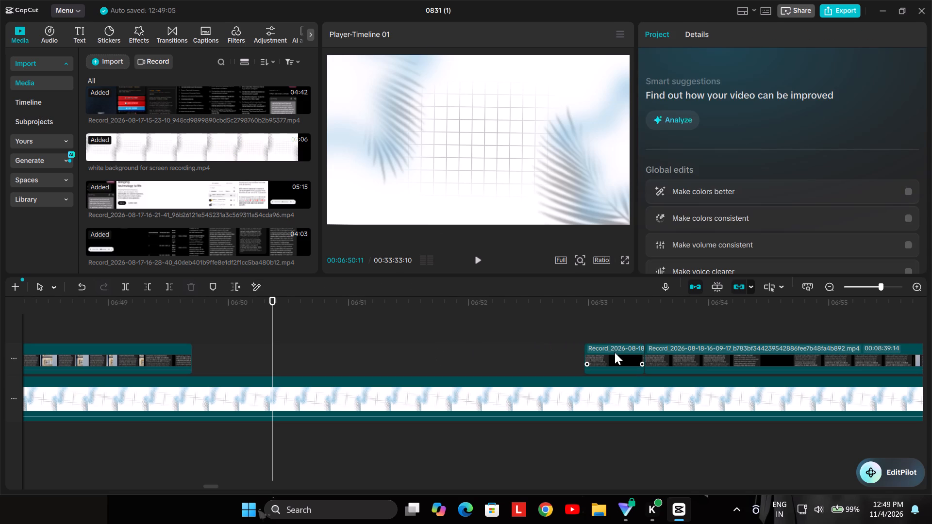
Move the short recording clip starting at 00:06:52:29 flush against the preceding clip's end near 00:06:49:21.
click(615, 352)
drag(615, 352, 228, 343)
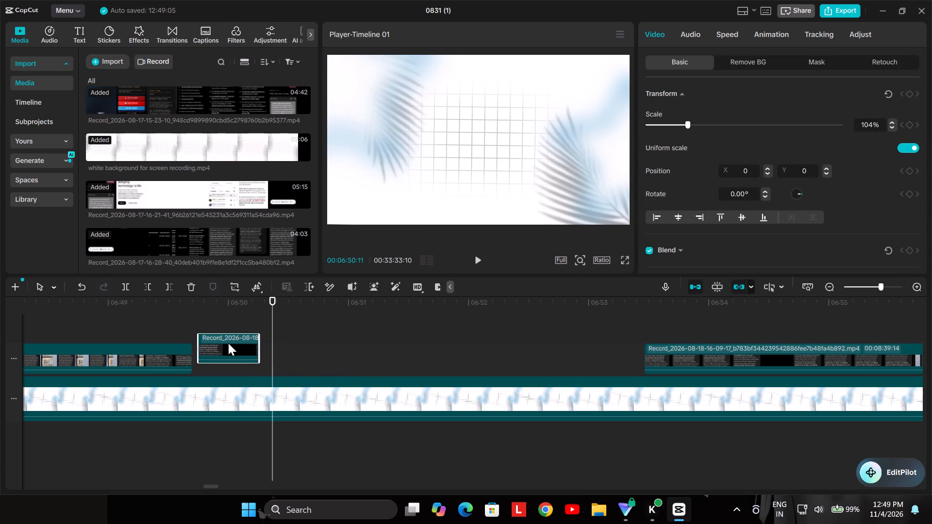
drag(228, 343, 223, 350)
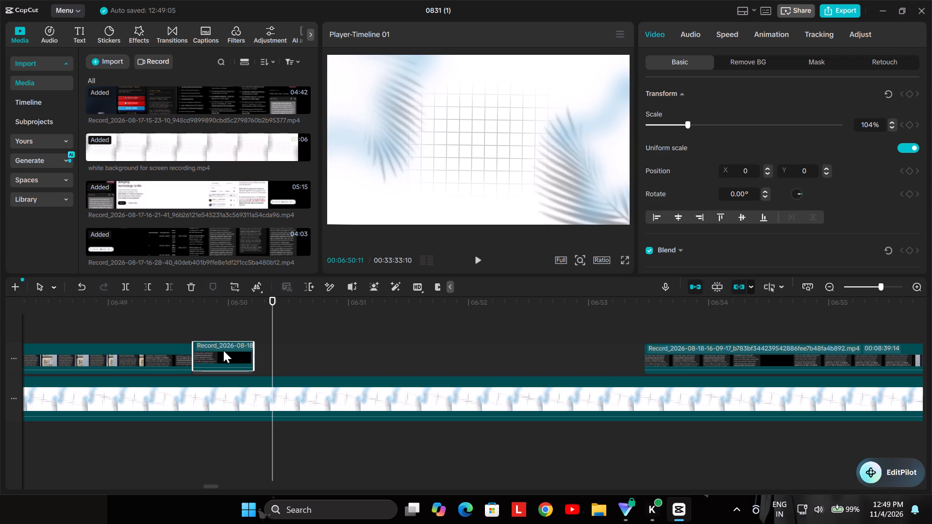
drag(223, 350, 223, 353)
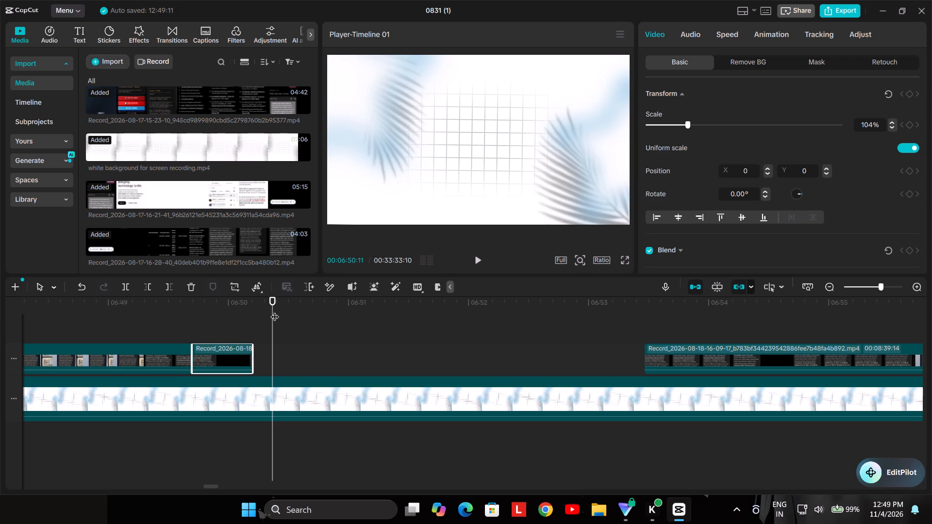
Replay the recording from about 00:06:49:16 to check the join with the short clip and the gap after it.
click(246, 314)
drag(246, 314, 172, 343)
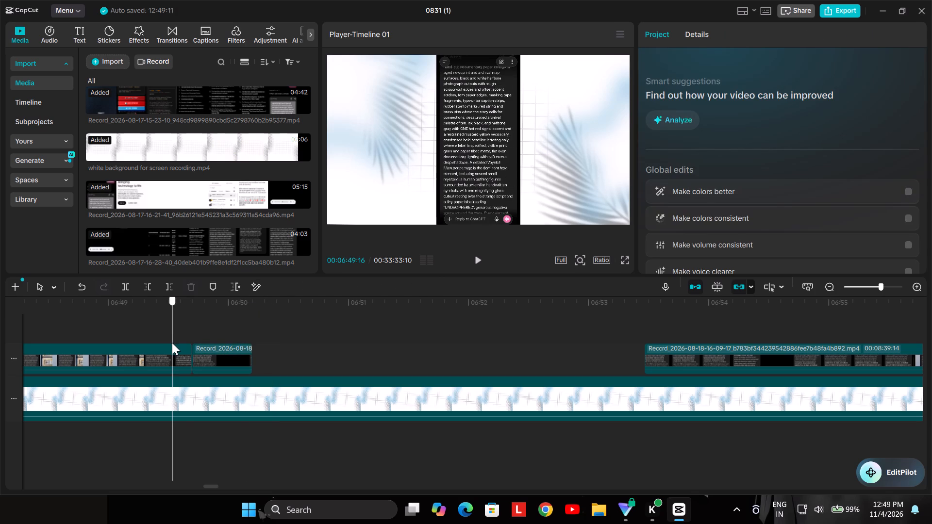
drag(172, 343, 172, 342)
key(space)
key(space)
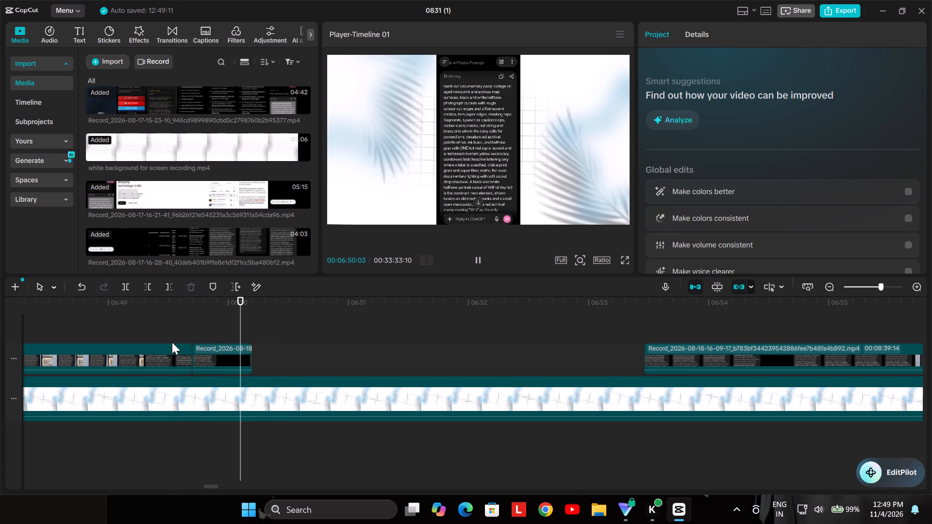
drag(237, 301, 163, 305)
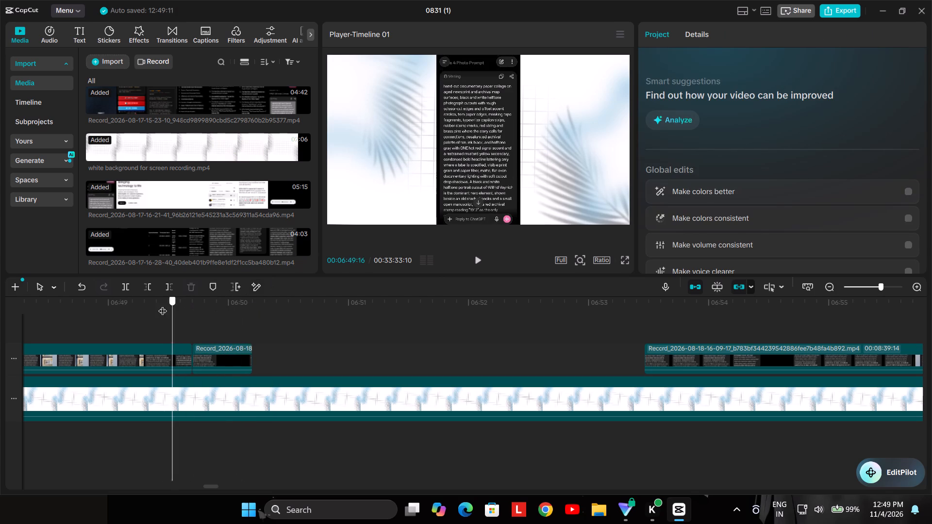
drag(163, 305, 161, 305)
key(space)
key(space)
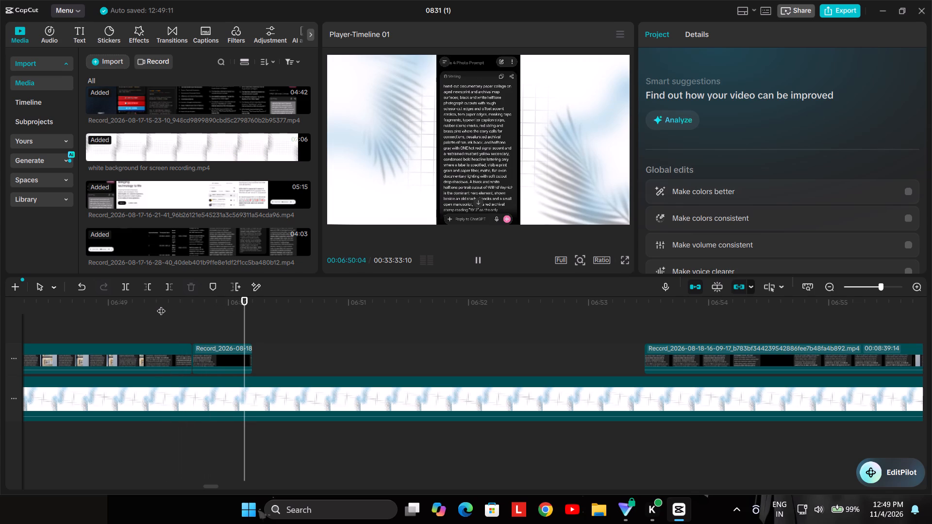
key(space)
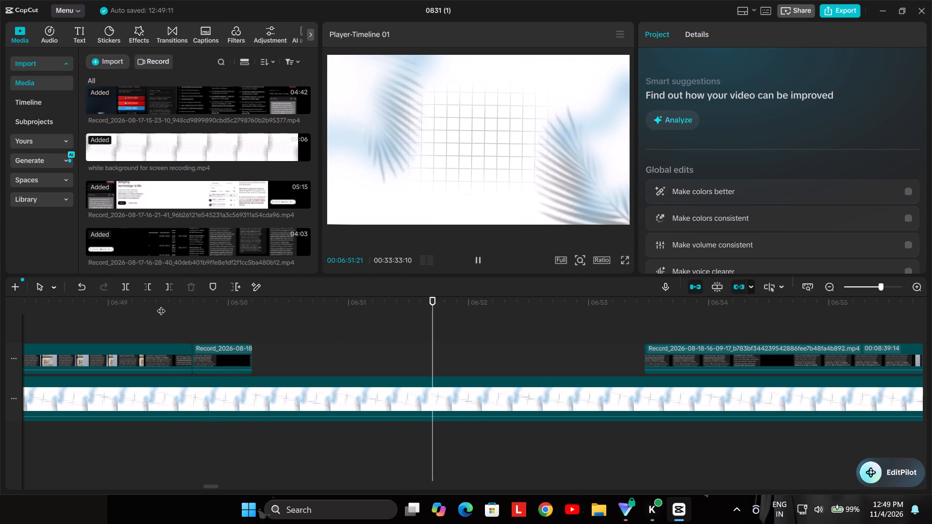
key(space)
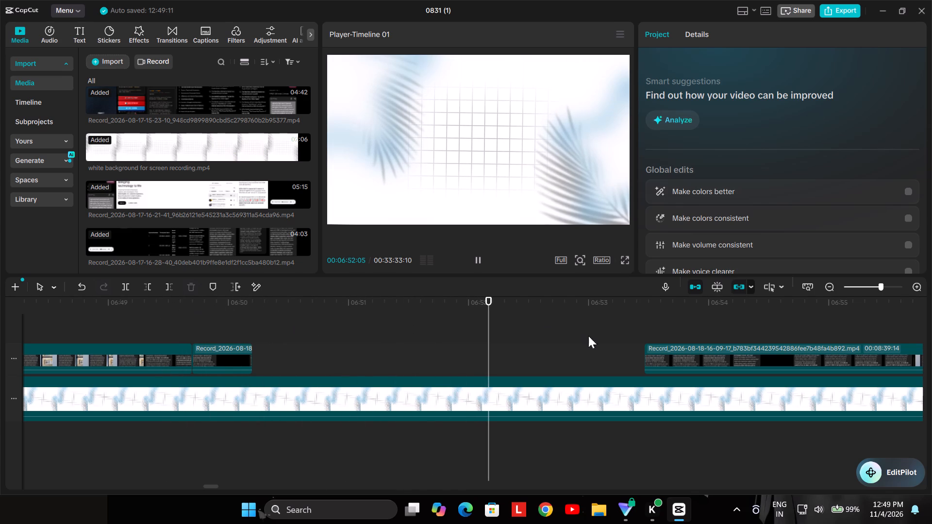
Move the long 00:08:39:14 recording clip flush against the short clip's end near 00:06:50:06, closing the gap.
click(685, 346)
drag(685, 346, 369, 340)
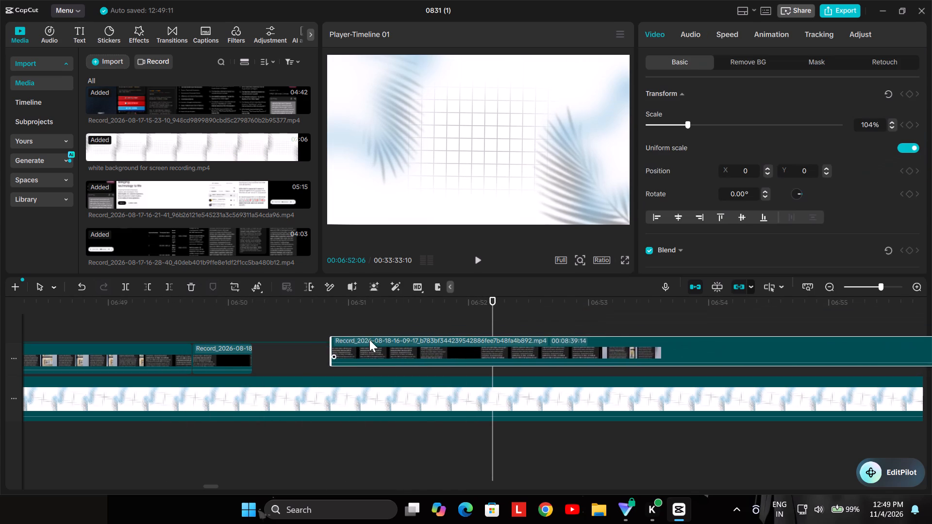
drag(369, 340, 294, 348)
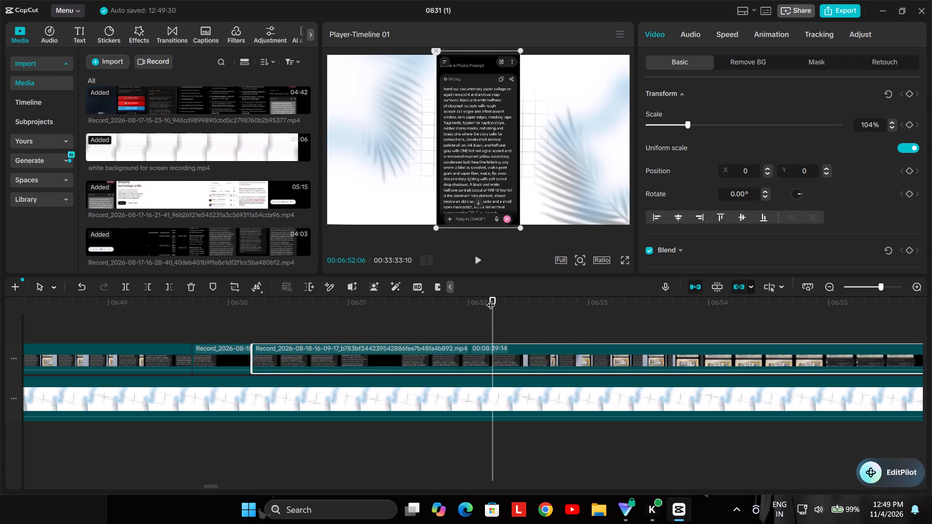
Play through the joined clips from before 00:06:49:21 and split the long recording clip at 00:06:56:28.
drag(491, 299, 75, 368)
key(space)
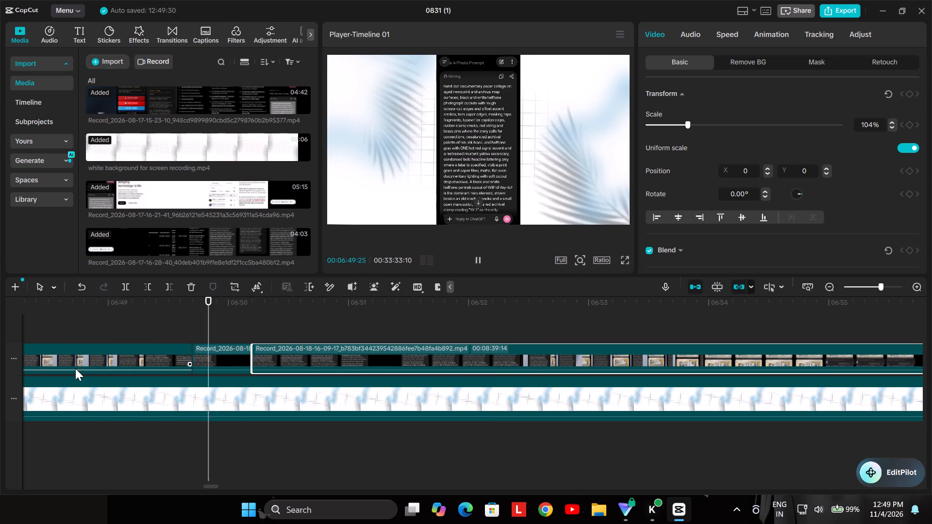
key(space)
key(space)
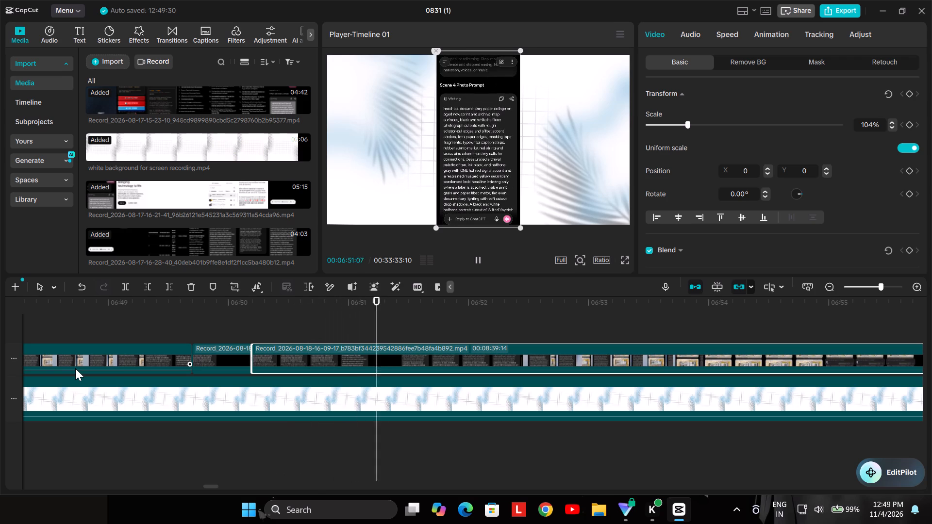
key(space)
key(space)
key(space)
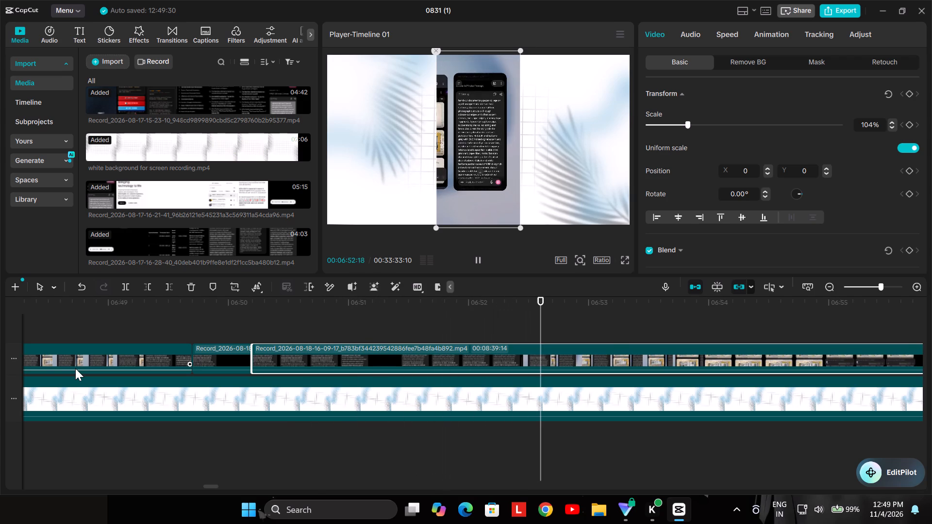
key(space)
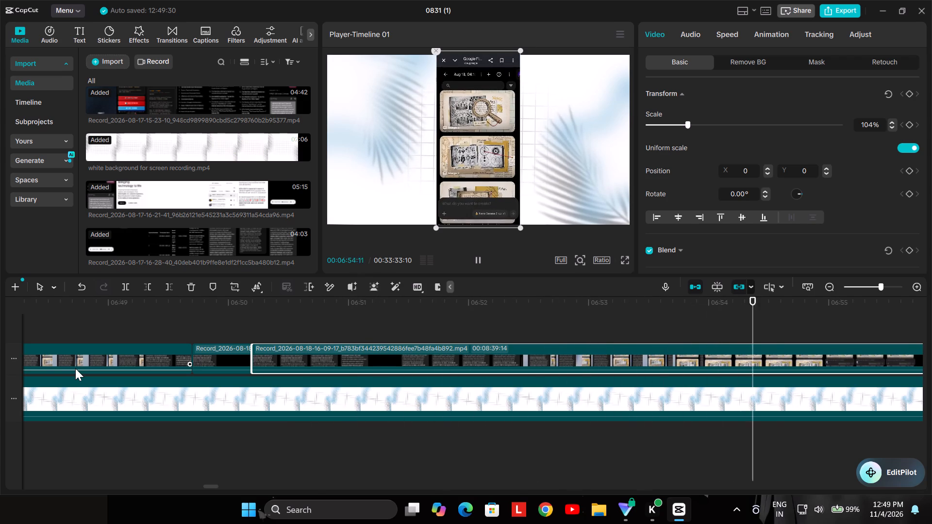
key(space)
key(space)
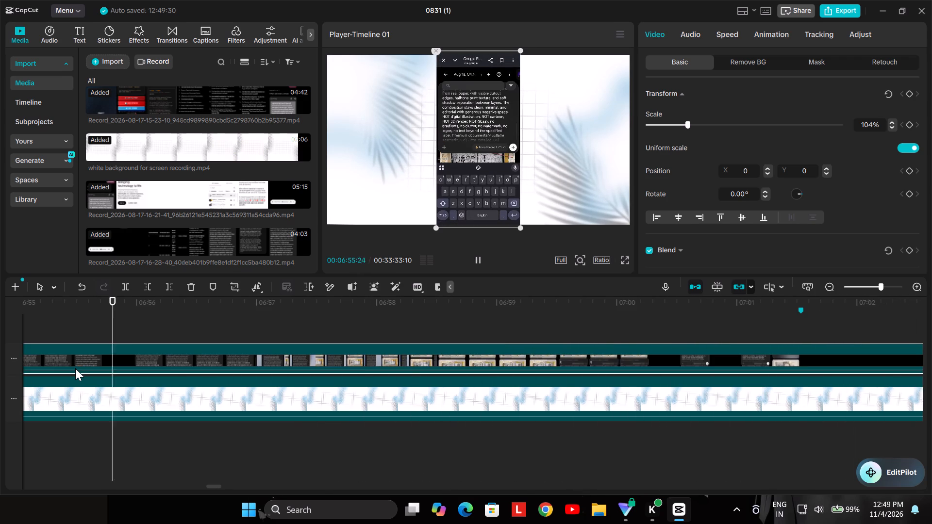
key(space)
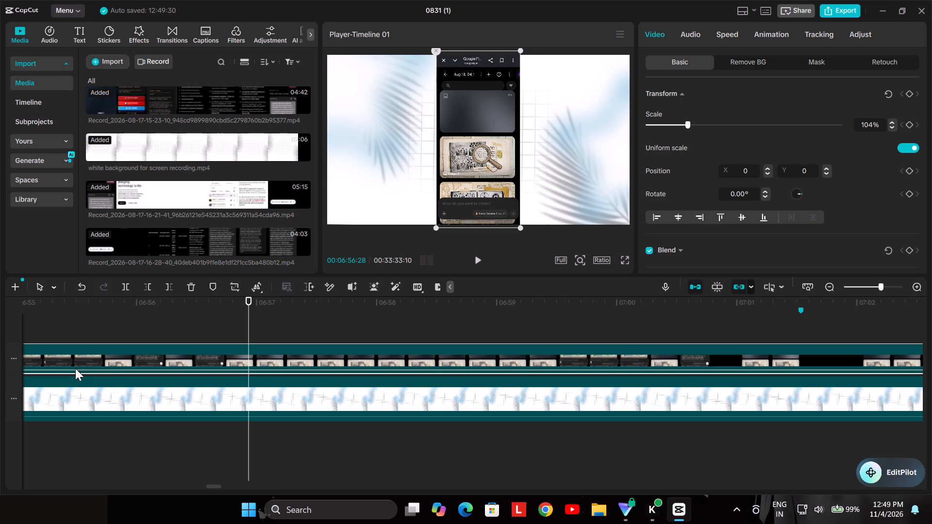
key(ctrl+b)
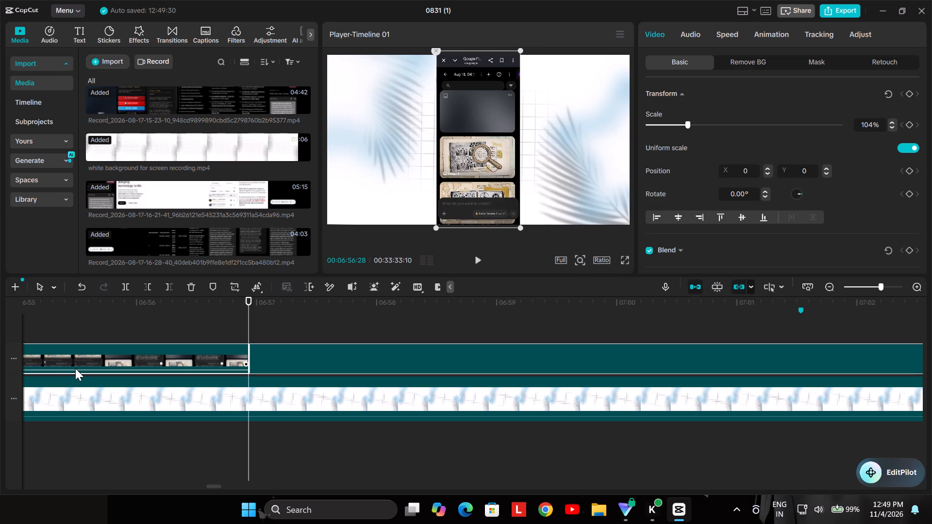
Play the recording onward from the cut at 00:06:56:28 to find where the next unneeded stretch ends.
key(space)
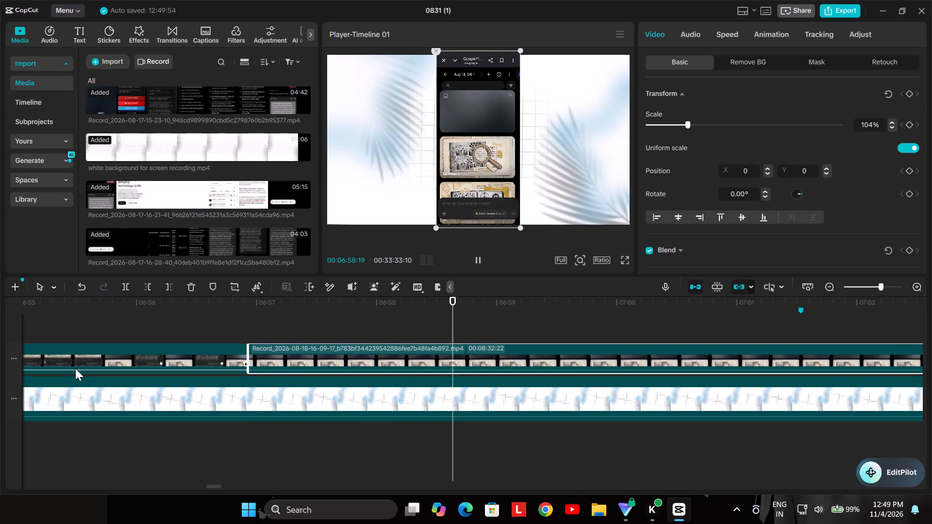
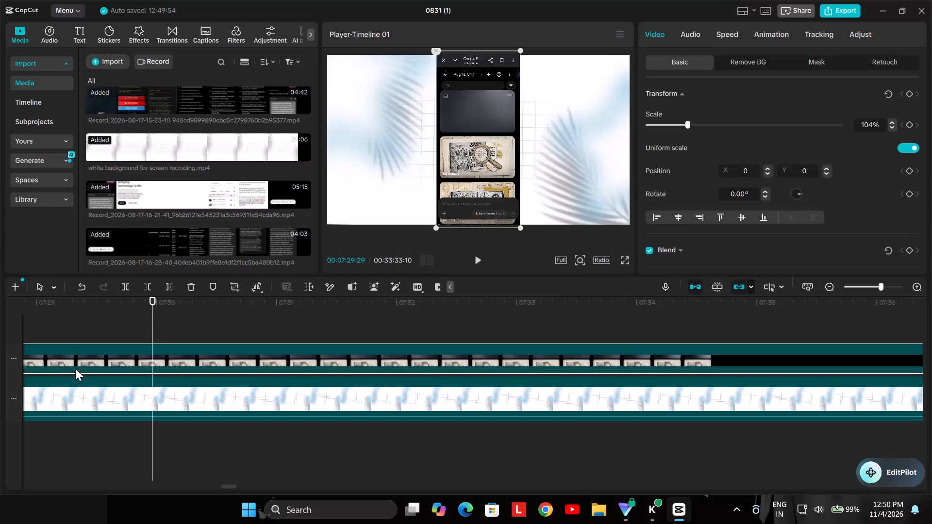
Step back through the recording to 00:07:27:04 and split the long recording clip there.
key(Left)
key(Left)
key(Left)
key(Left)
key(Left)
key(Left)
key(Left)
key(Left)
key(Left)
key(Left)
key(Left)
key(Left)
key(Left)
key(Left)
key(Left)
key(Left)
key(Left)
key(Left)
key(Left)
key(Left)
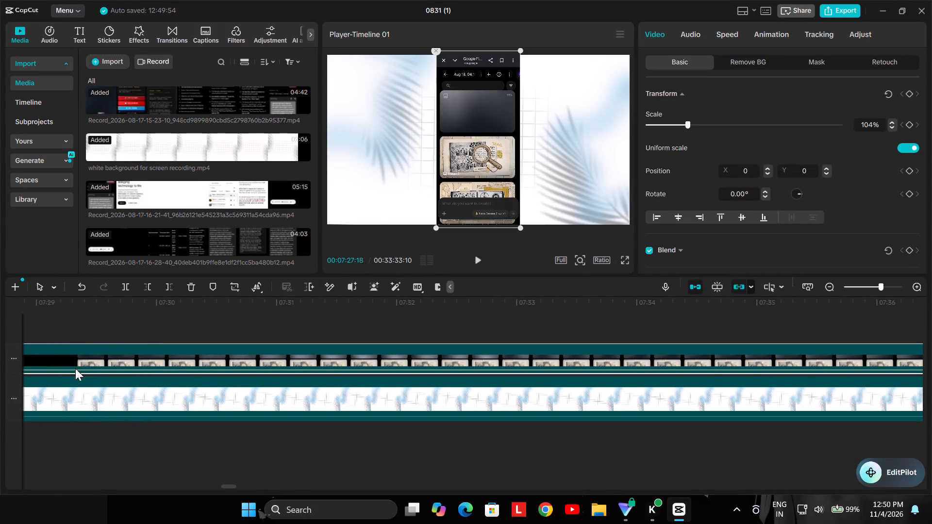
scroll(75, 368, right, 2)
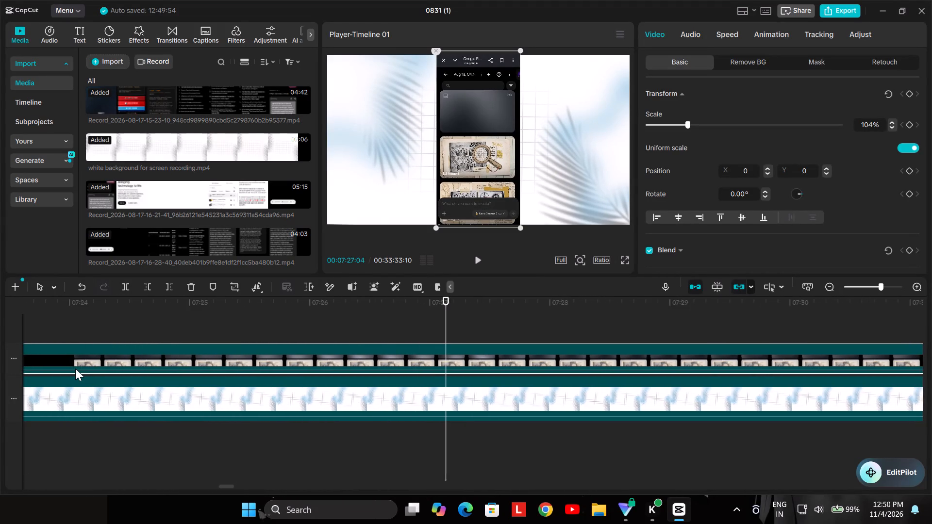
scroll(75, 368, right, 1)
click(383, 351)
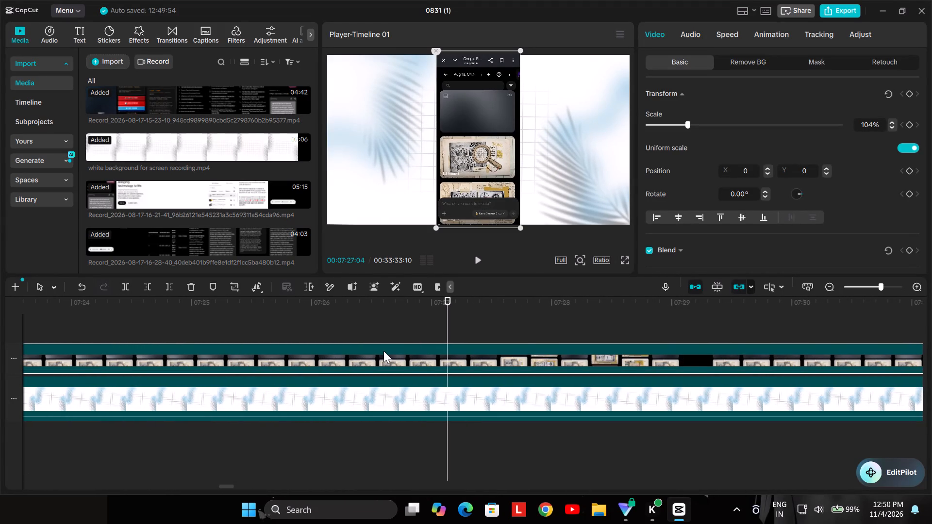
key(ctrl+n)
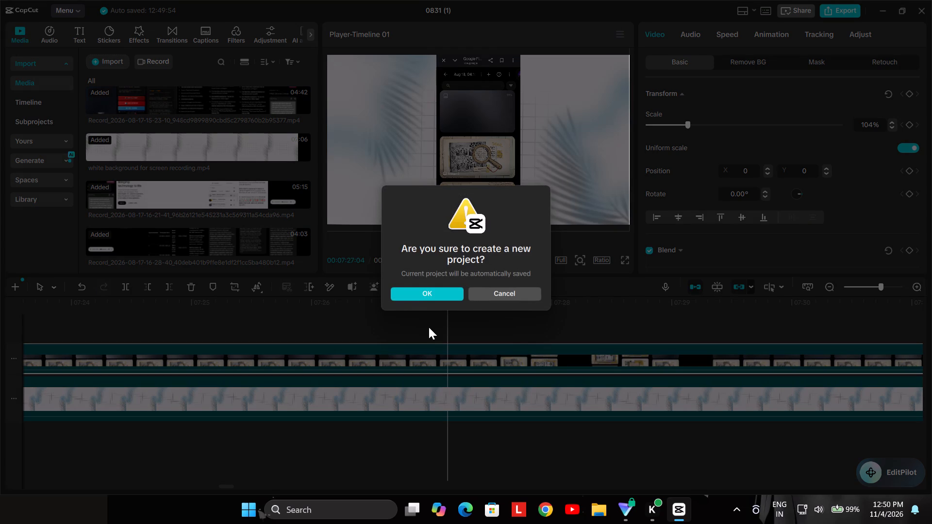
click(490, 292)
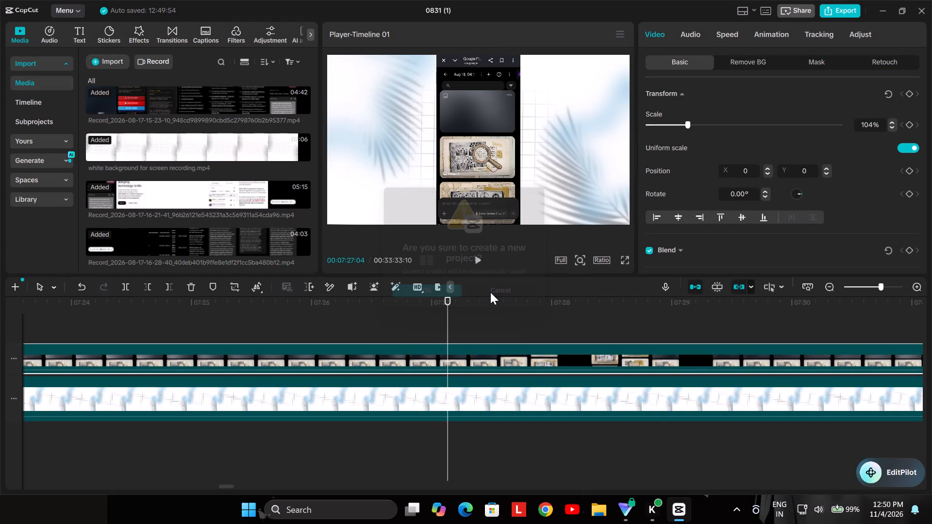
key(ctrl+b)
Play the recording onward from 00:07:27:04 and split the long recording clip at 00:07:38:10.
key(space)
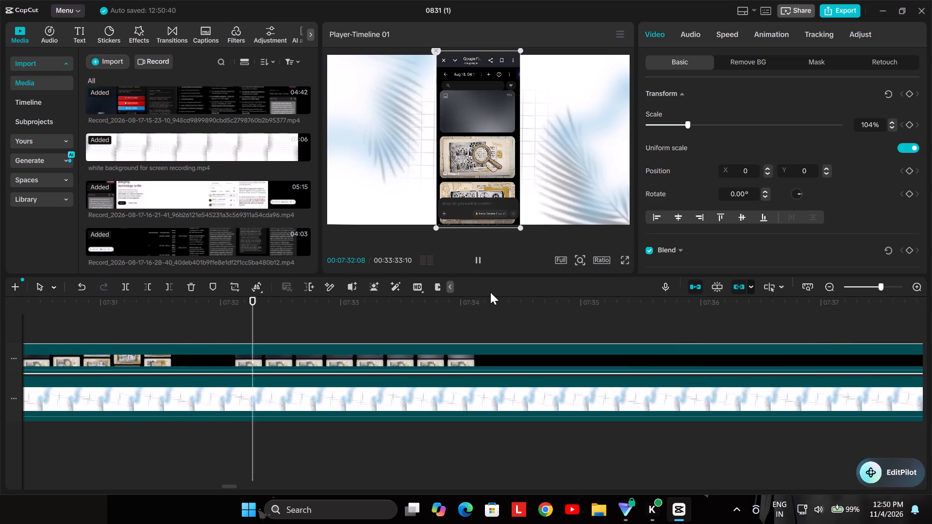
key(space)
key(space)
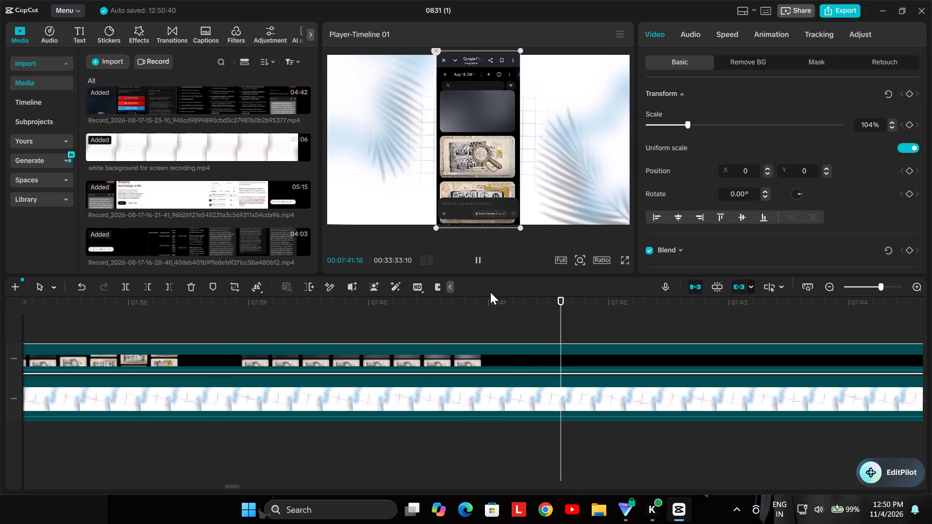
key(space)
key(Left)
key(Left)
key(Left)
key(Left)
key(Left)
key(Left)
key(Left)
key(Left)
key(Left)
key(Left)
key(Left)
key(Left)
key(Left)
key(Left)
key(Left)
key(Left)
key(Left)
key(Left)
key(Left)
key(Left)
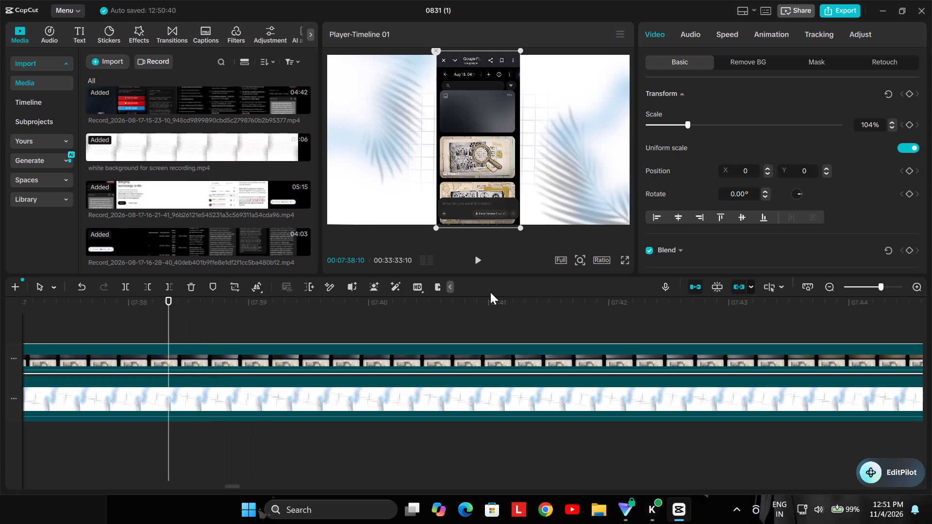
key(ctrl+b)
Delete the 00:00:11:06 recording clip between the cuts at 00:07:27:04 and 00:07:38:10.
scroll(490, 292, right, 3)
scroll(334, 332, right, 4)
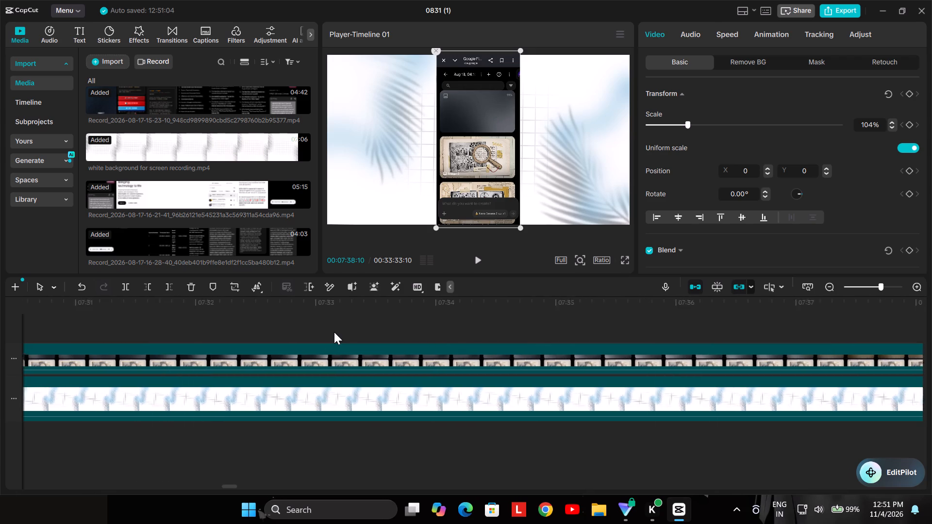
scroll(334, 332, right, 3)
scroll(334, 332, left, 5)
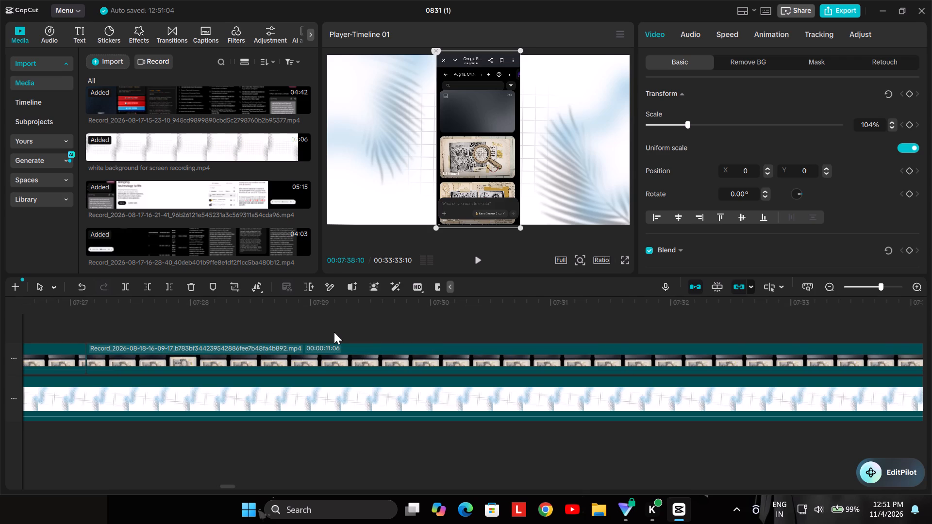
scroll(334, 332, left, 2)
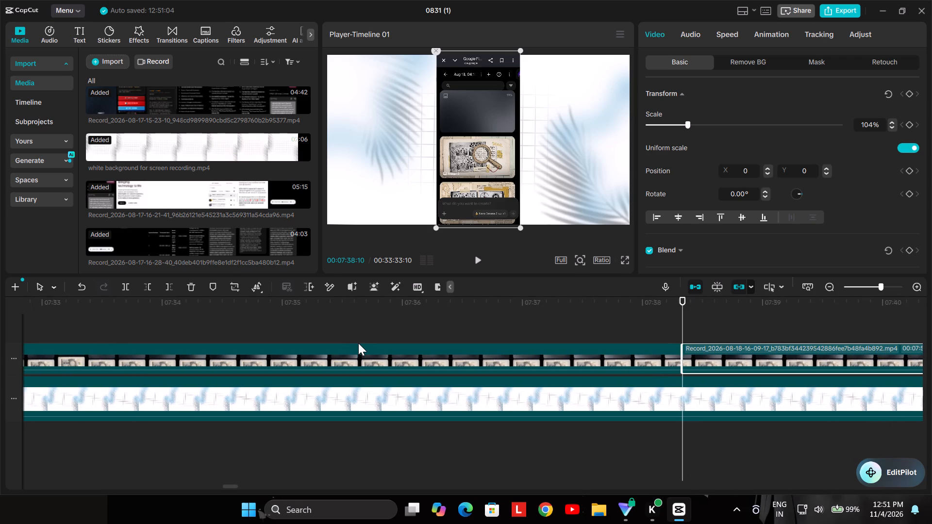
click(361, 351)
key(BackSpace)
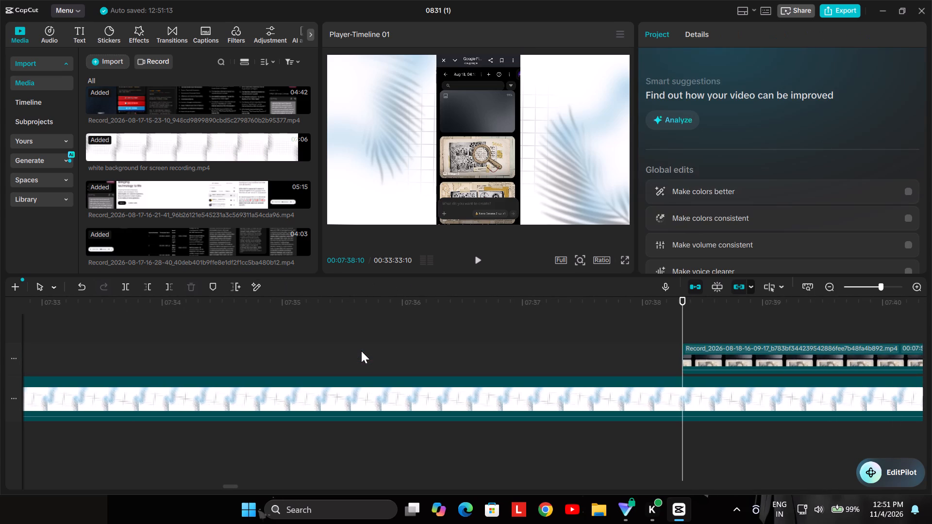
Move the 00:07:51:10 recording clip back flush against the preceding clip's end at about 00:07:27:04, closing the gap.
scroll(361, 351, right, 7)
scroll(361, 351, left, 1)
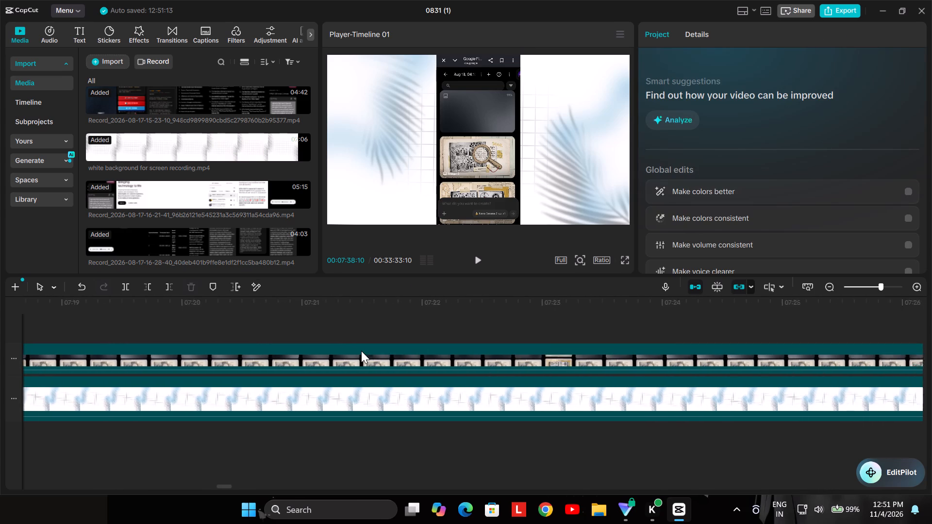
scroll(361, 351, left, 1)
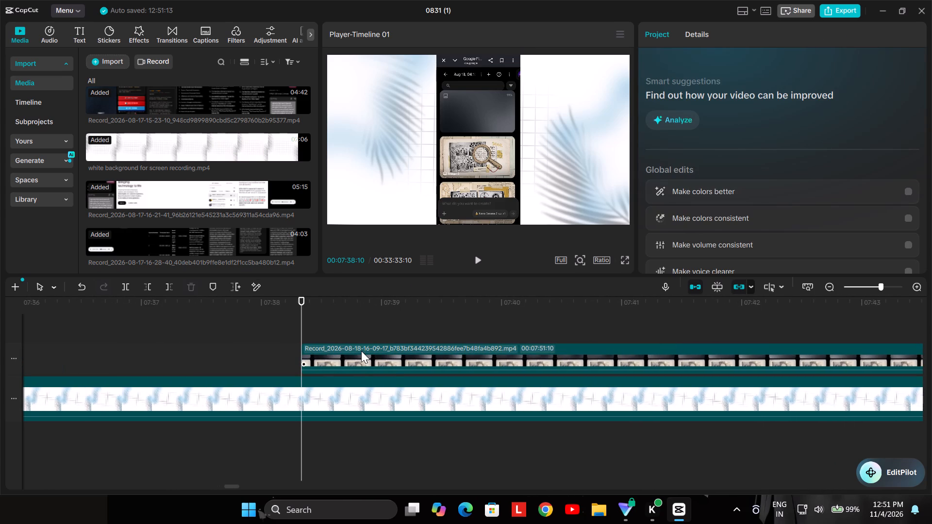
click(395, 358)
drag(395, 358, 101, 366)
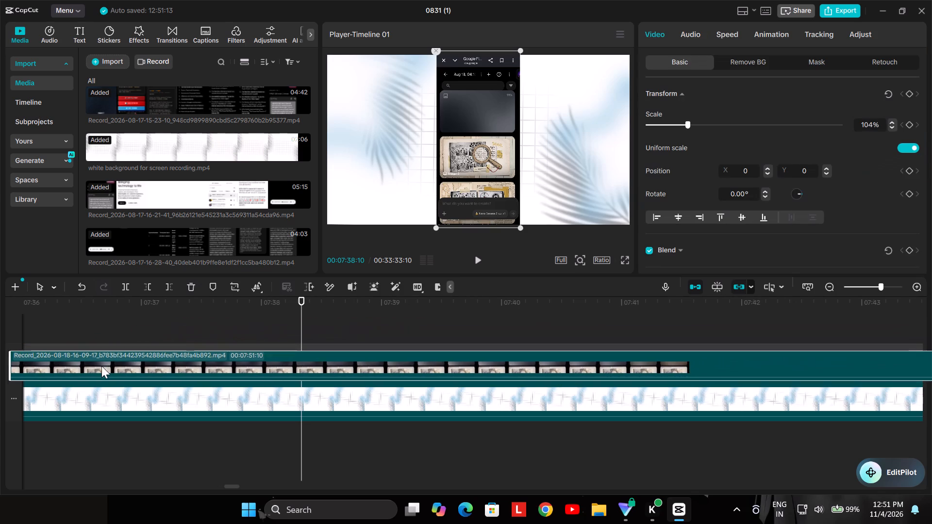
drag(101, 366, 132, 363)
scroll(132, 363, right, 1)
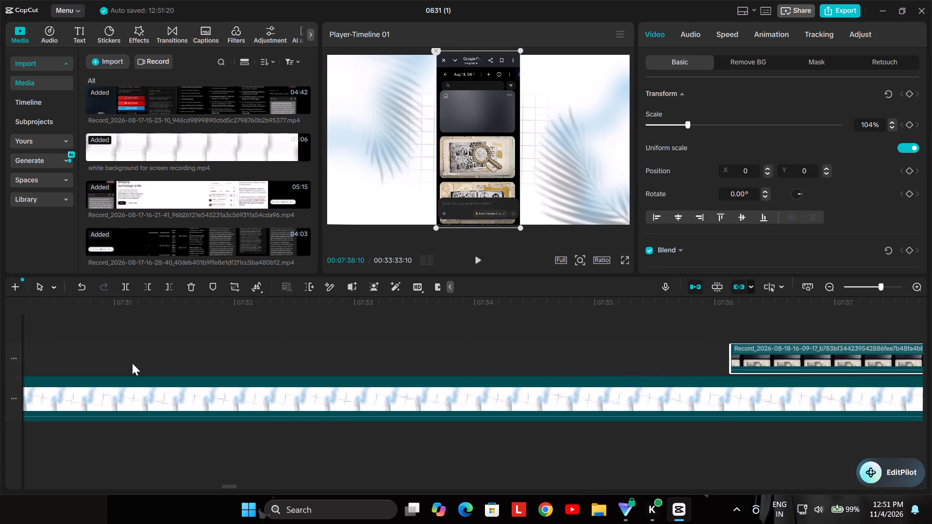
scroll(132, 363, right, 1)
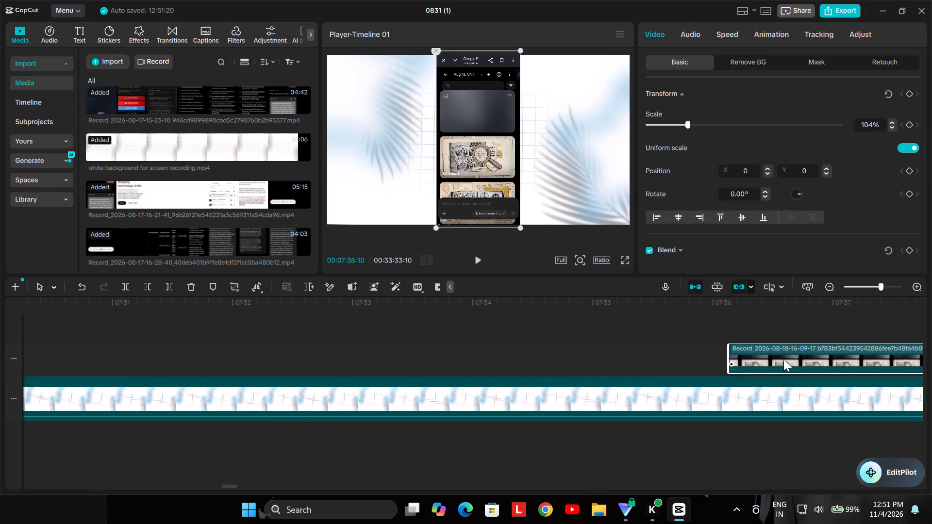
drag(783, 359, 227, 363)
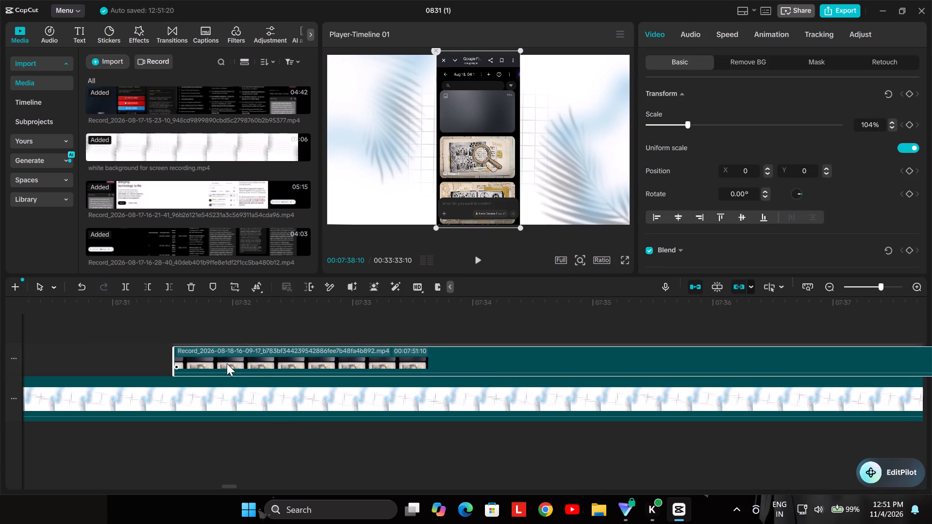
drag(227, 363, 219, 368)
scroll(219, 368, right, 1)
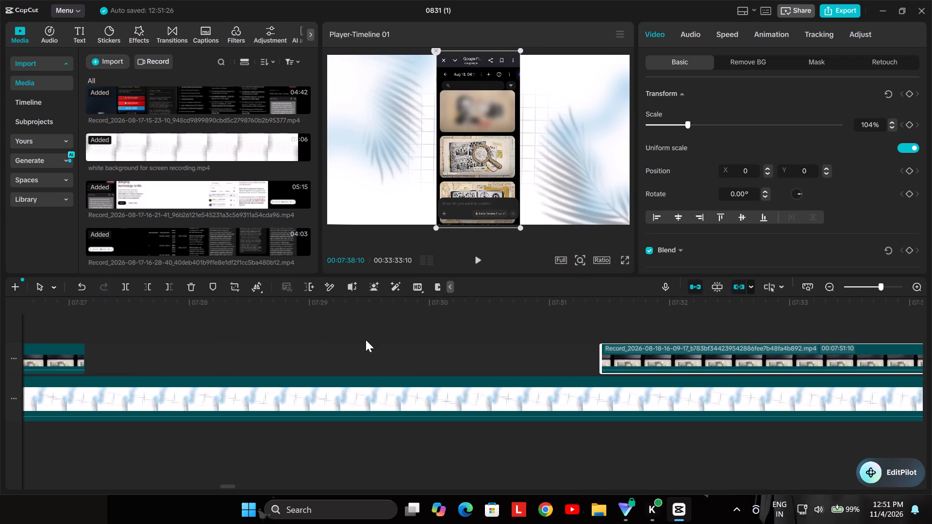
drag(653, 349, 200, 343)
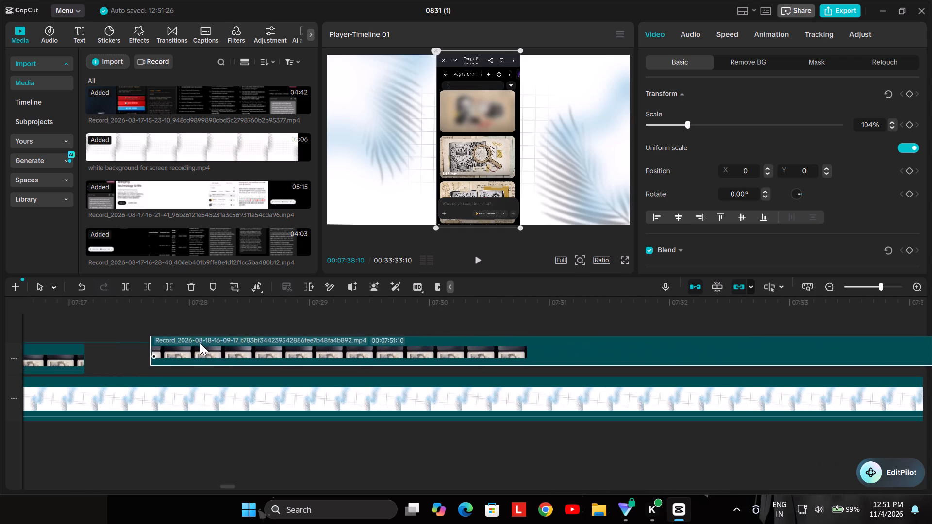
drag(200, 343, 180, 346)
scroll(180, 346, right, 2)
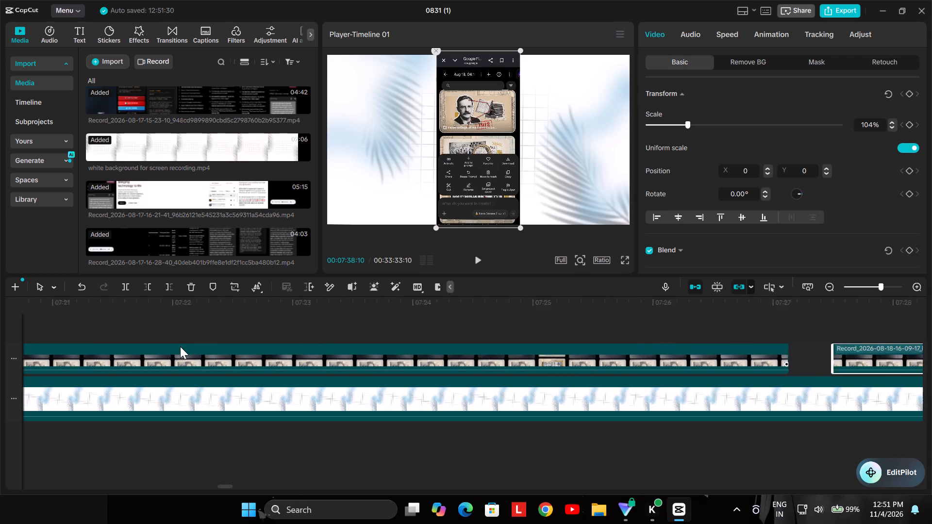
scroll(180, 346, right, 1)
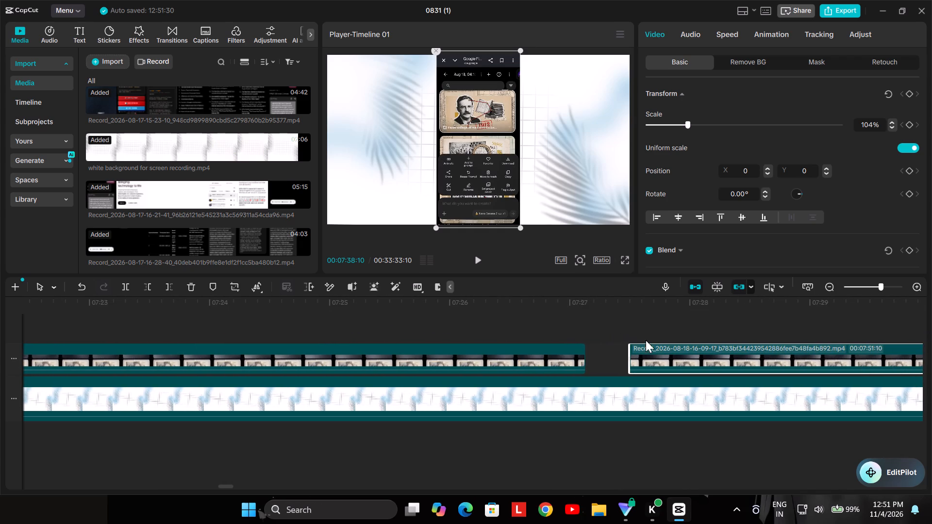
drag(651, 348, 608, 351)
scroll(608, 351, right, 1)
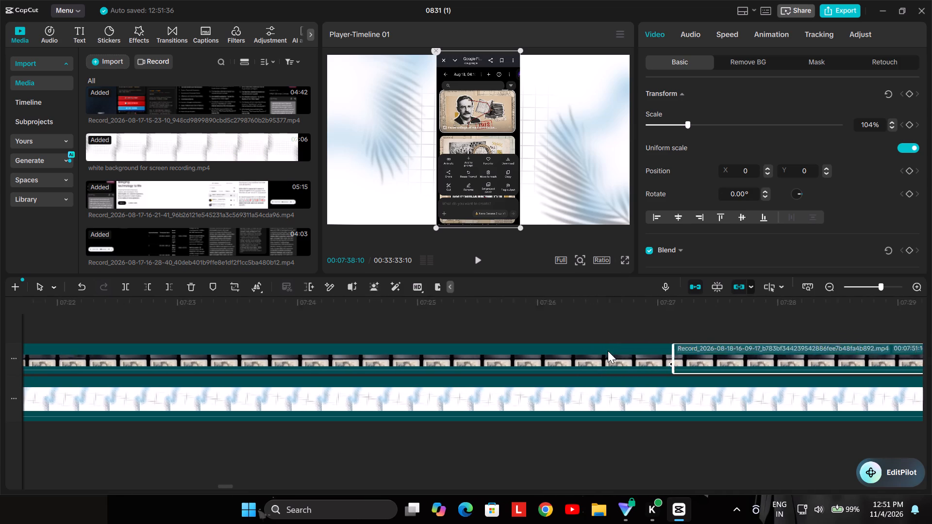
Scrub back through the recording from about 00:07:27 to 00:06:52, and review the transition into the clip starting near 00:06:57.
scroll(608, 351, right, 1)
click(568, 313)
drag(568, 313, 115, 375)
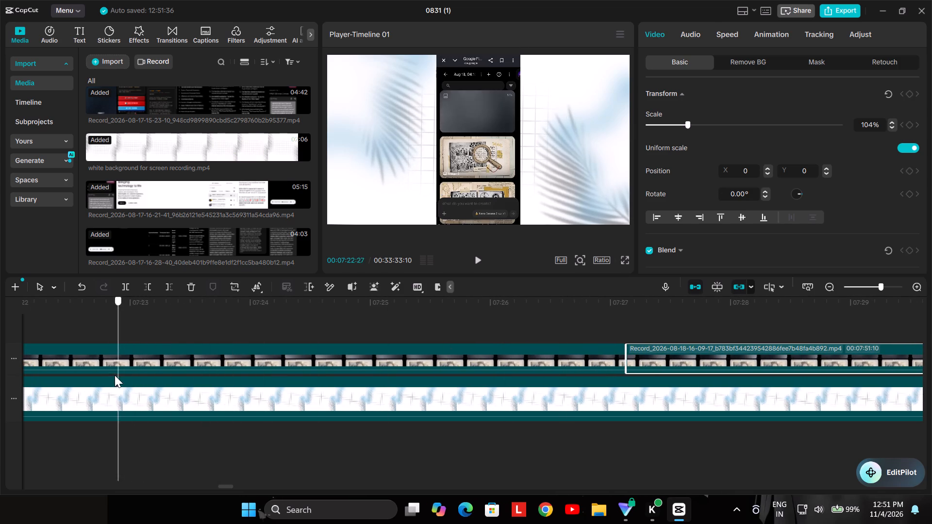
drag(115, 375, 84, 350)
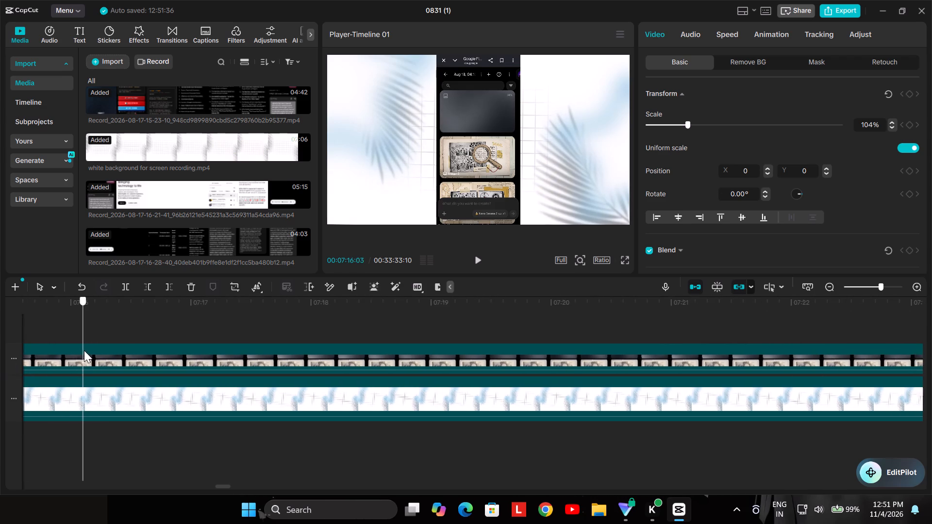
drag(84, 350, 60, 340)
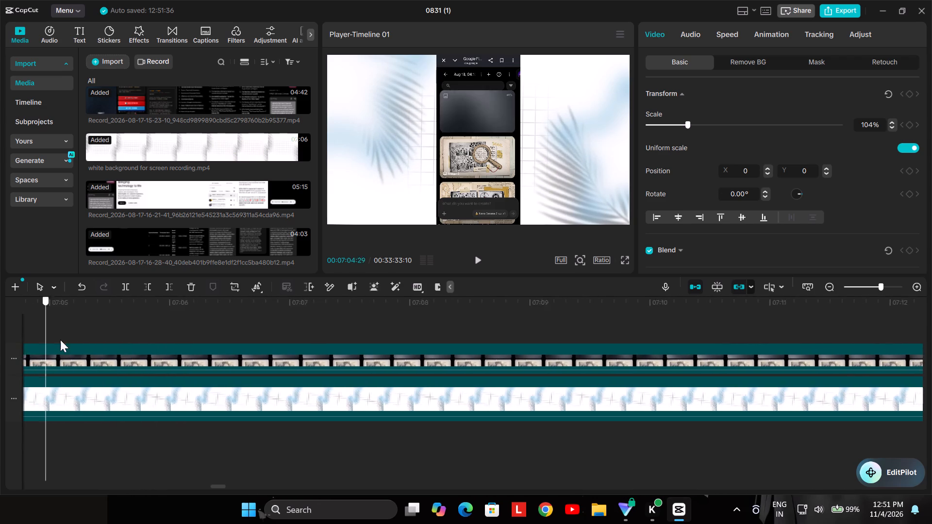
drag(60, 340, 55, 314)
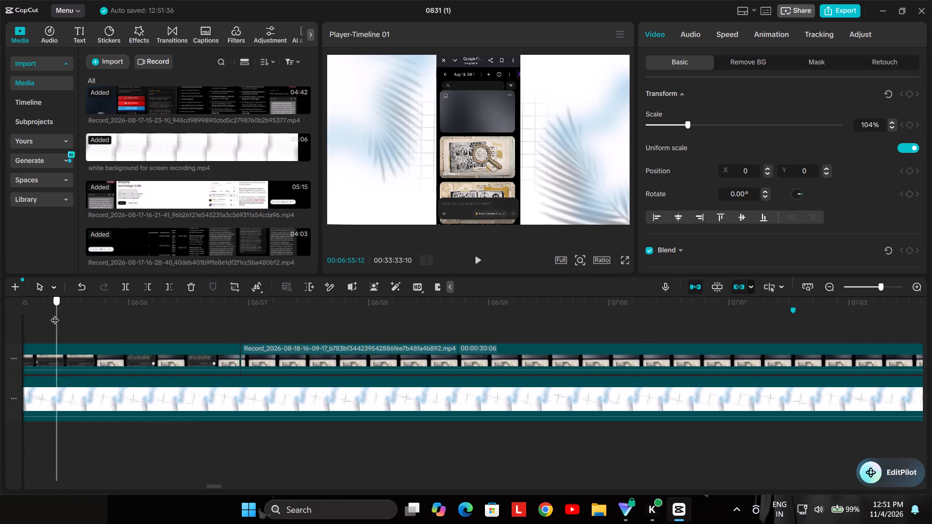
drag(55, 314, 374, 304)
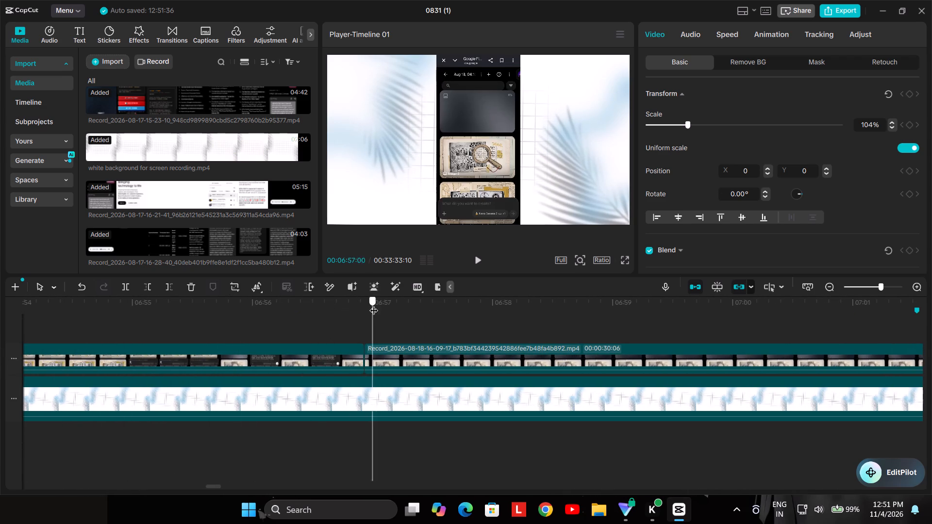
drag(374, 304, 156, 309)
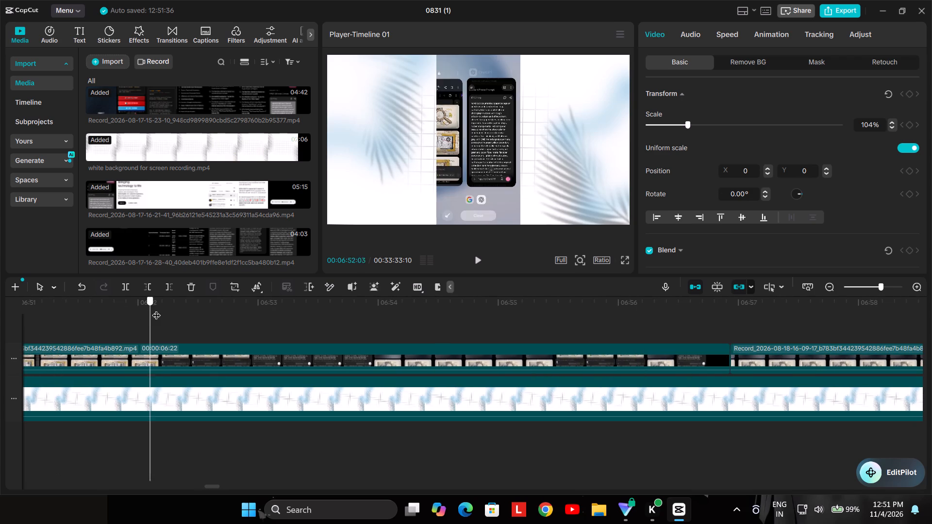
drag(156, 309, 428, 346)
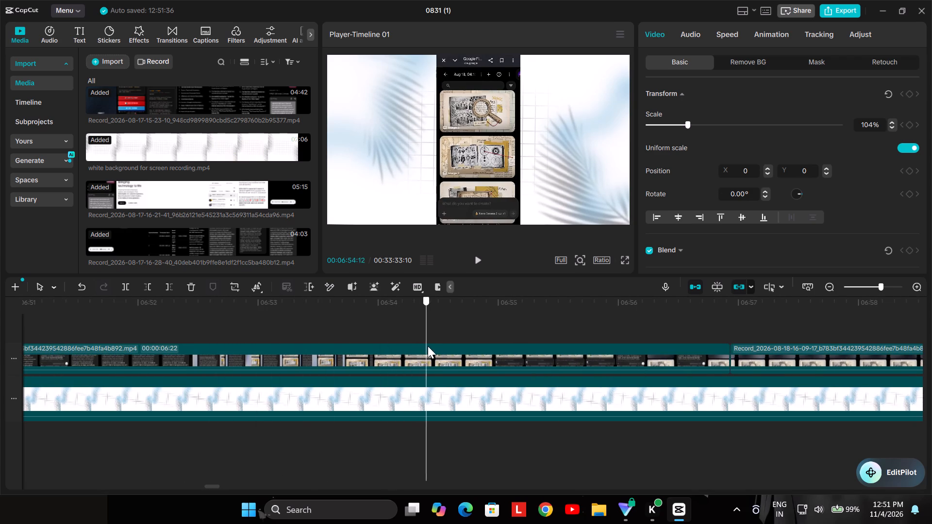
drag(428, 346, 653, 352)
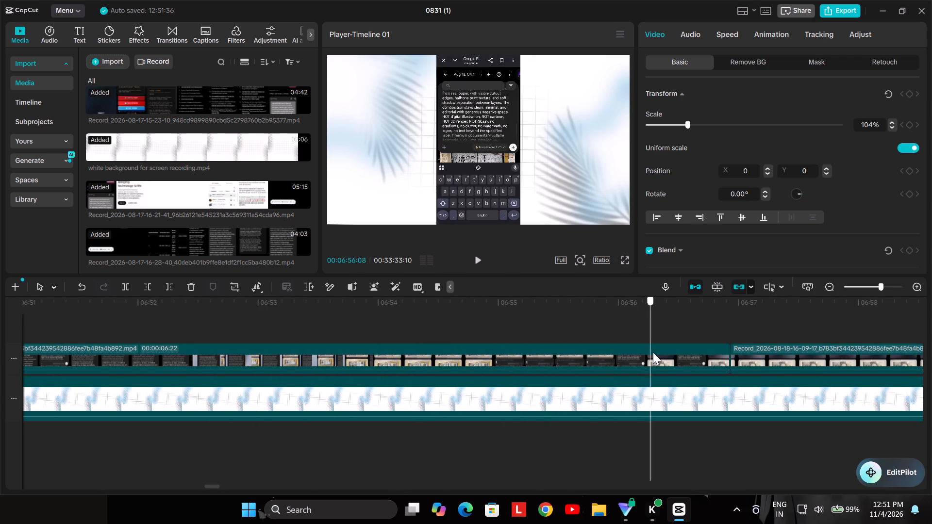
drag(653, 352, 770, 351)
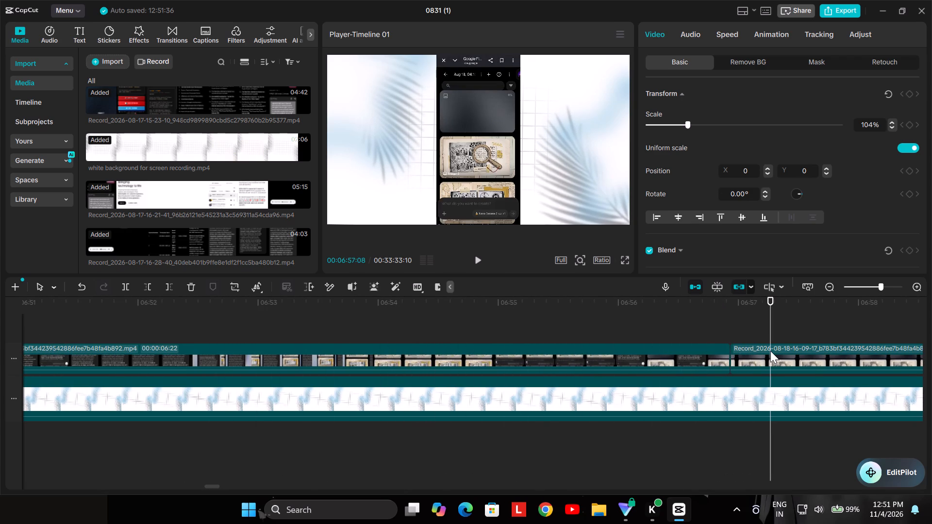
Set the speed of the 00:00:30:06 recording clip between about 00:06:57 and 00:07:27 to 8.40x.
scroll(770, 351, left, 4)
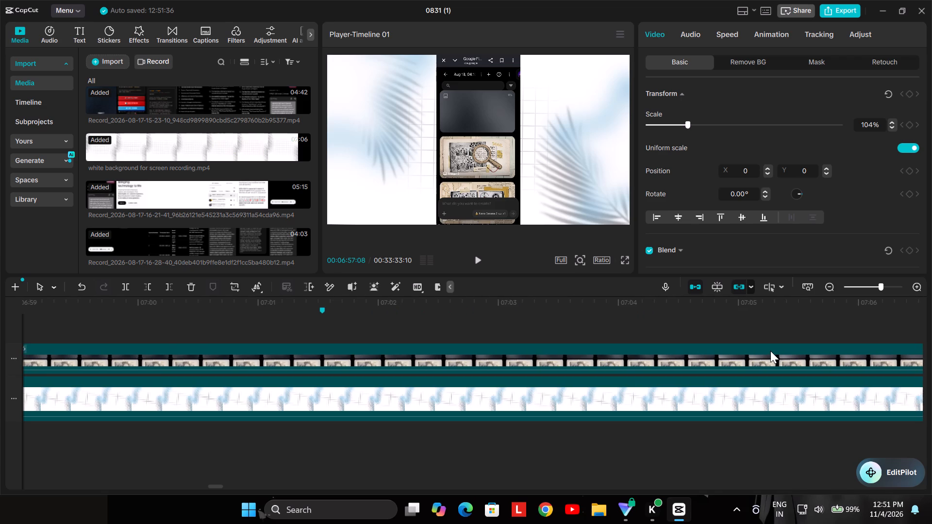
scroll(770, 351, left, 8)
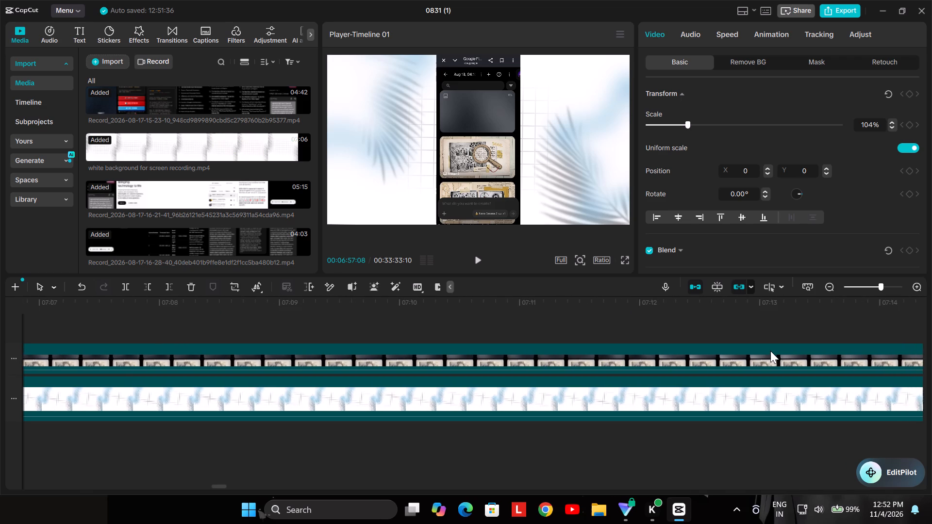
scroll(770, 351, left, 6)
scroll(770, 351, right, 1)
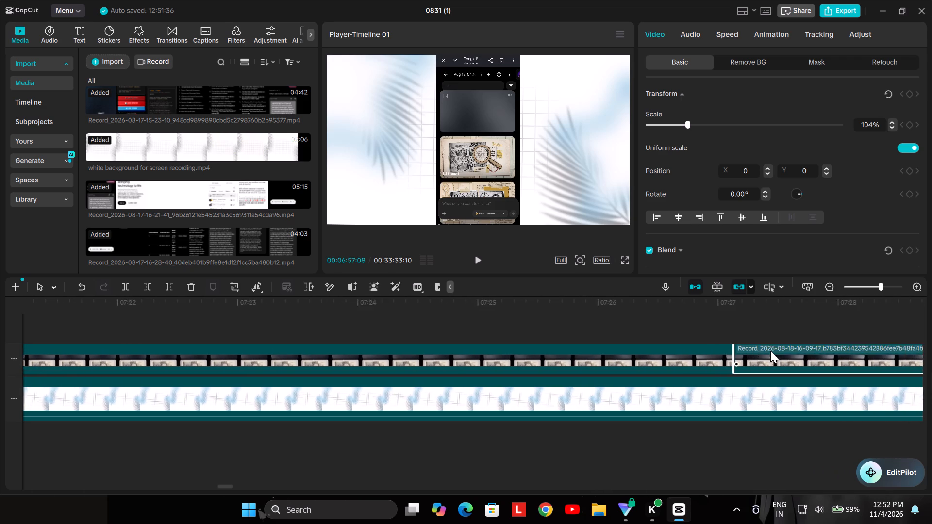
scroll(770, 351, right, 1)
click(643, 356)
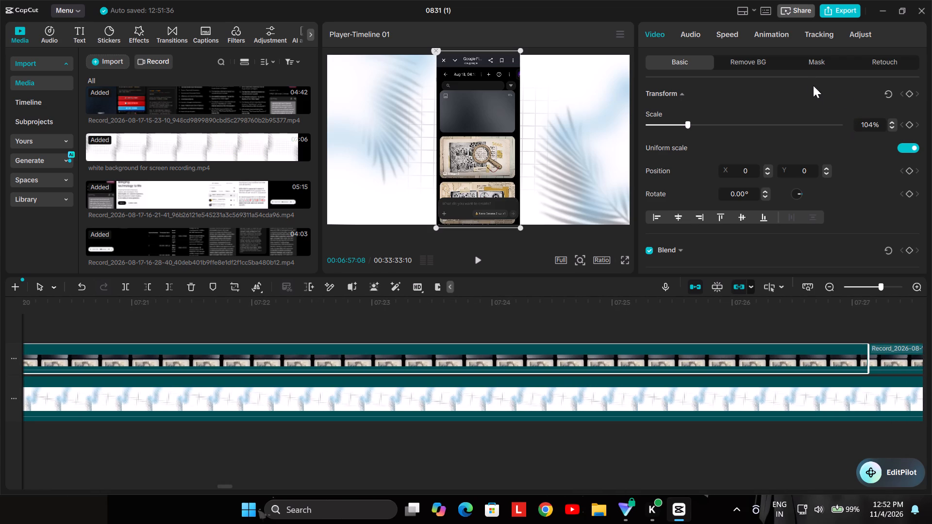
click(730, 32)
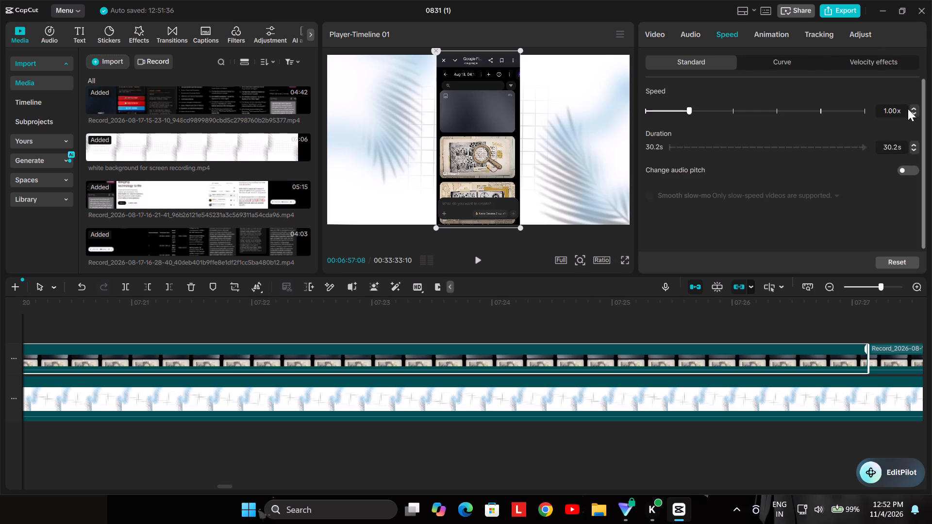
triple_click(912, 107)
triple_click(912, 107)
triple_click(912, 107)
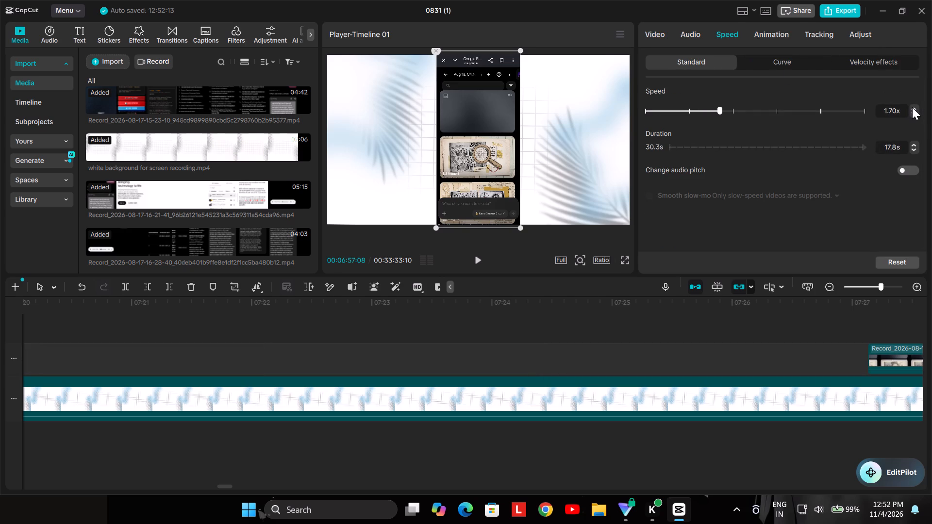
triple_click(912, 107)
triple_click(912, 107)
triple_click(912, 107)
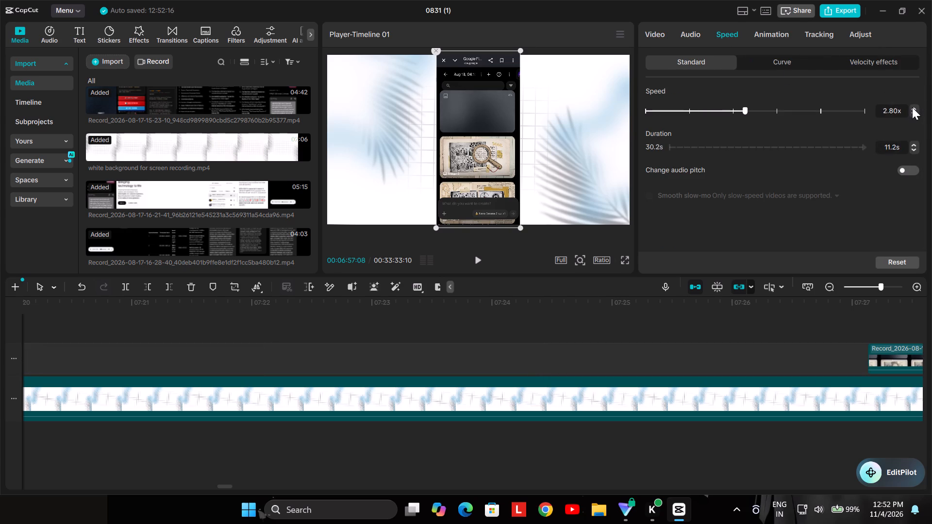
triple_click(912, 107)
triple_click(912, 107)
triple_click(912, 107)
triple_click(912, 107)
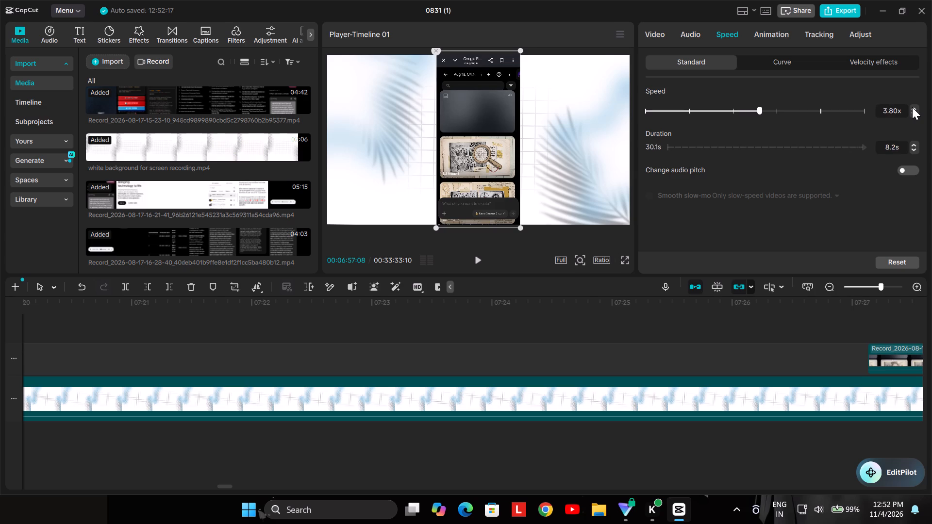
triple_click(912, 107)
triple_click(912, 107)
triple_click(912, 107)
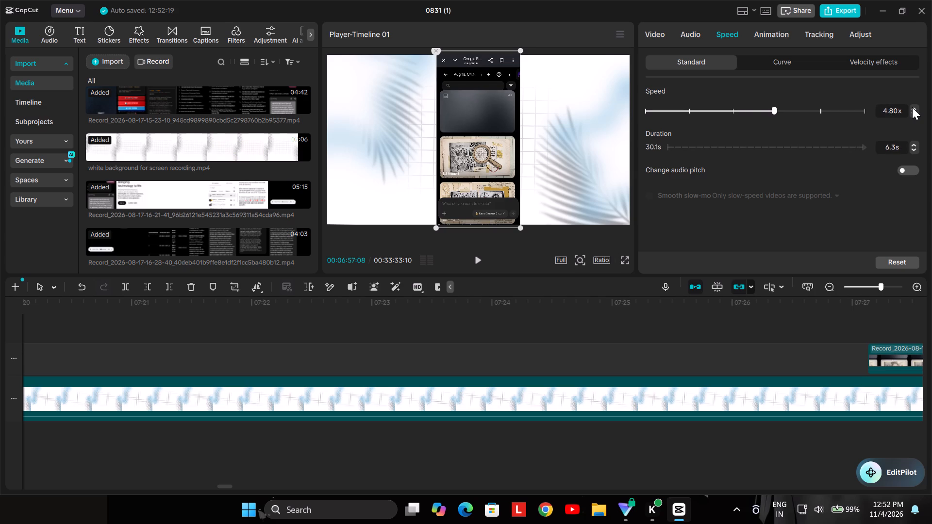
triple_click(912, 107)
double_click(912, 107)
triple_click(912, 107)
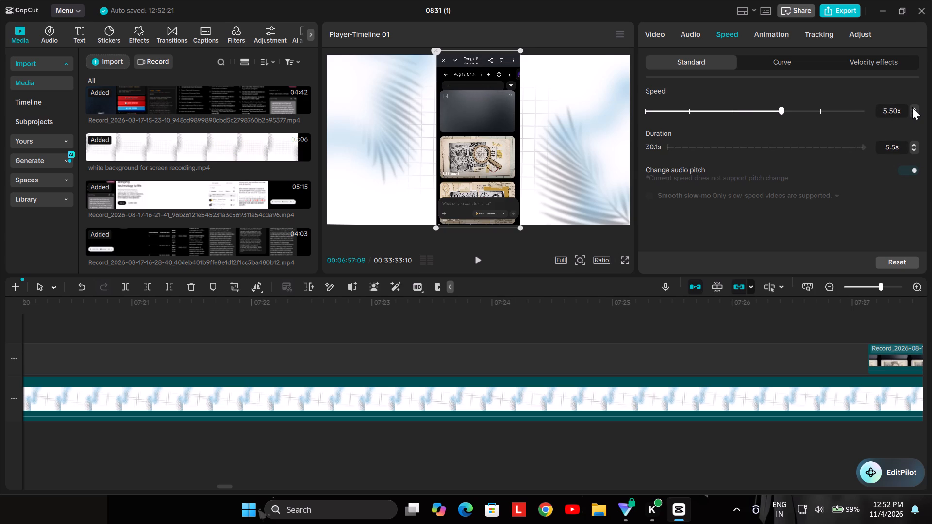
double_click(912, 107)
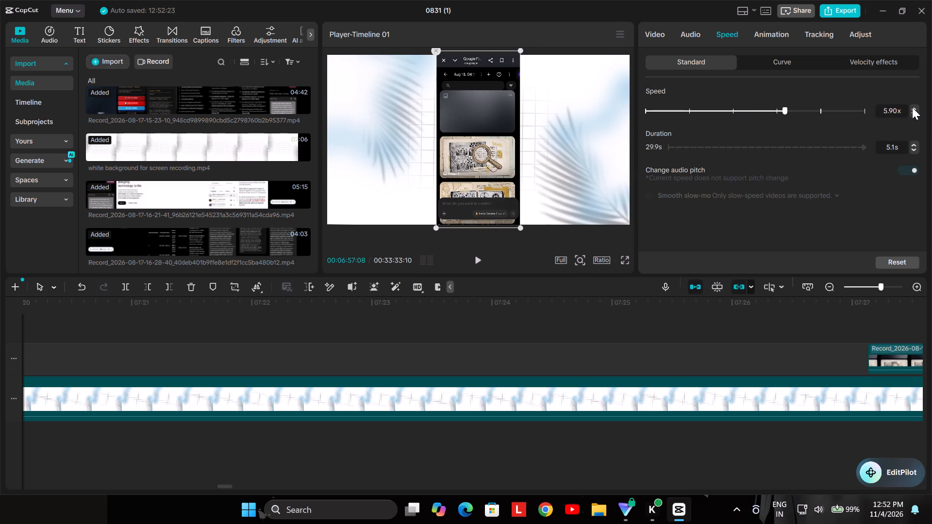
triple_click(912, 107)
triple_click(912, 107)
triple_click(912, 107)
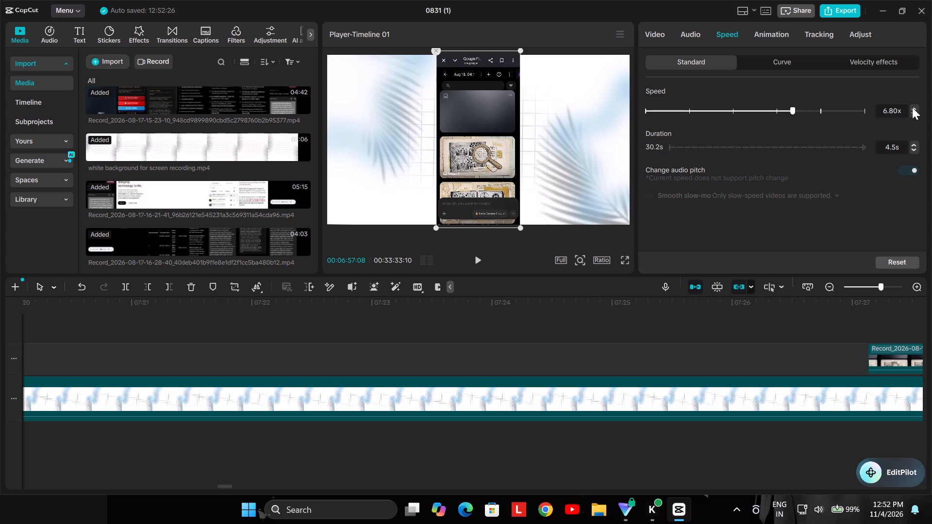
triple_click(912, 107)
triple_click(912, 107)
triple_click(912, 107)
triple_click(912, 107)
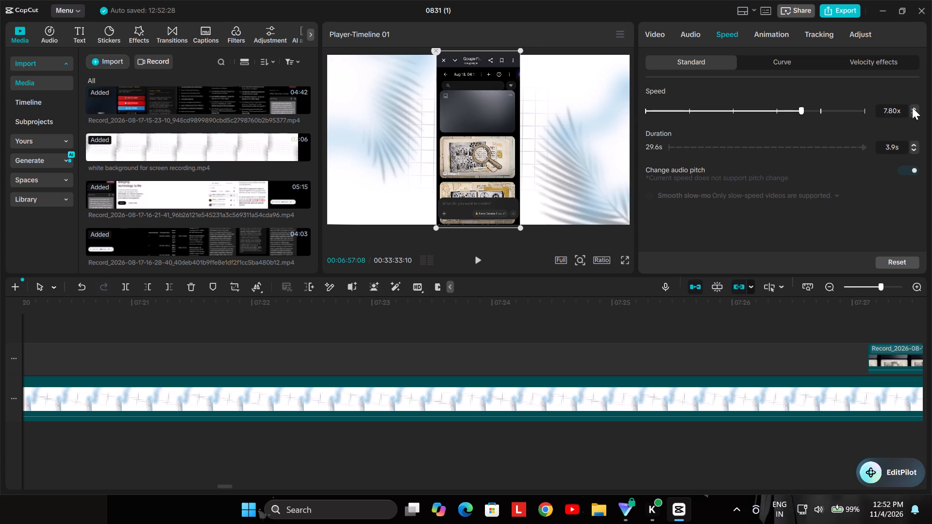
triple_click(912, 107)
click(912, 107)
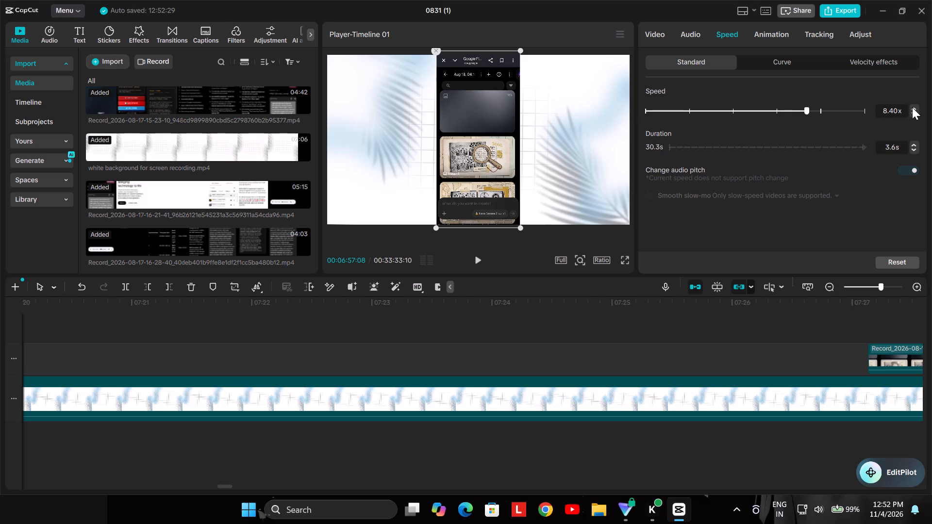
Play the sped-up recording clip from 00:06:56:18 to near its end to check its pace.
scroll(912, 107, right, 2)
scroll(544, 266, right, 2)
click(504, 331)
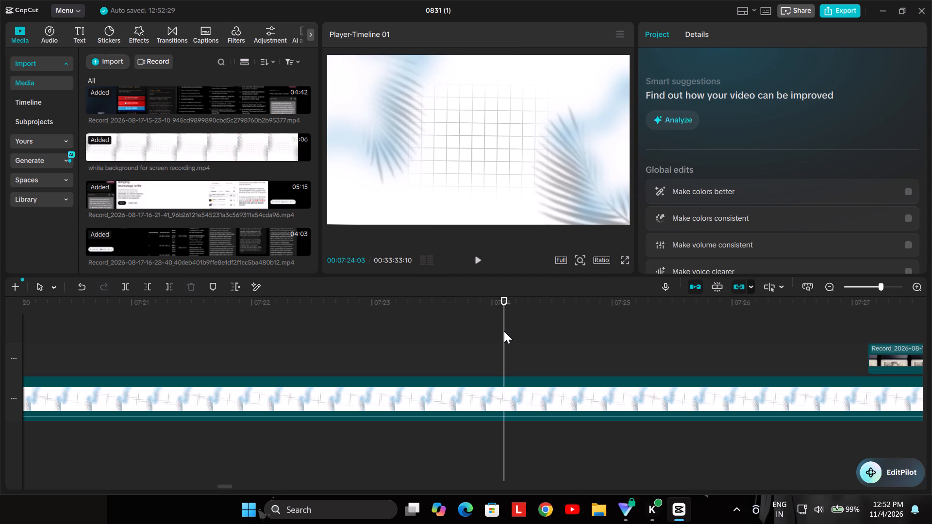
scroll(504, 331, right, 9)
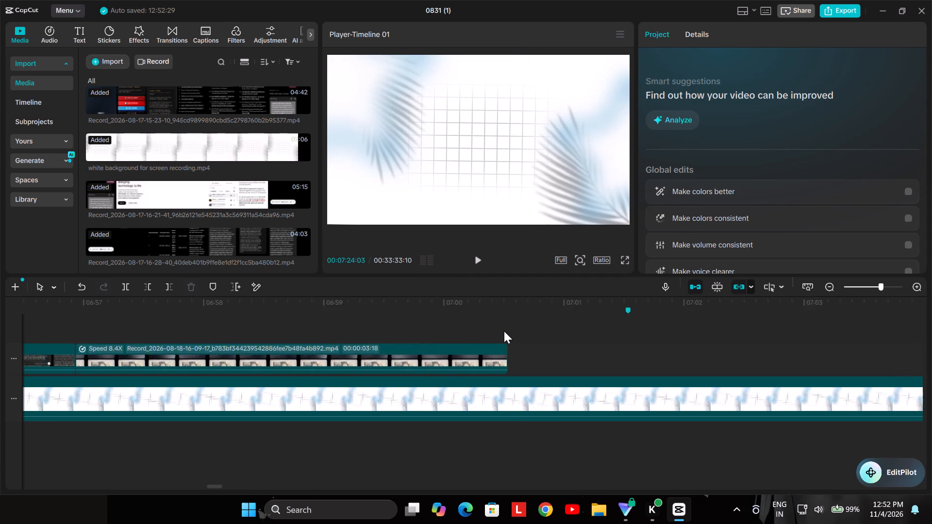
scroll(504, 331, right, 2)
scroll(494, 331, left, 1)
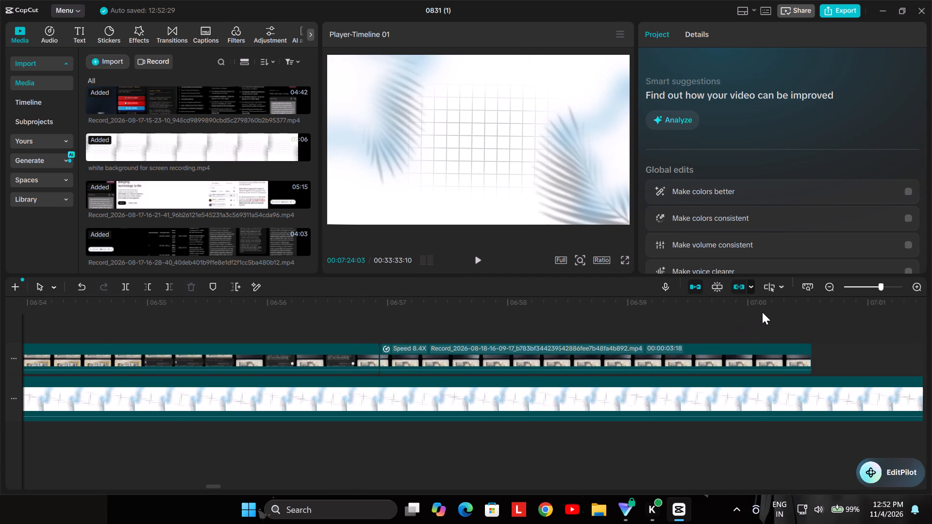
click(762, 311)
drag(762, 311, 340, 350)
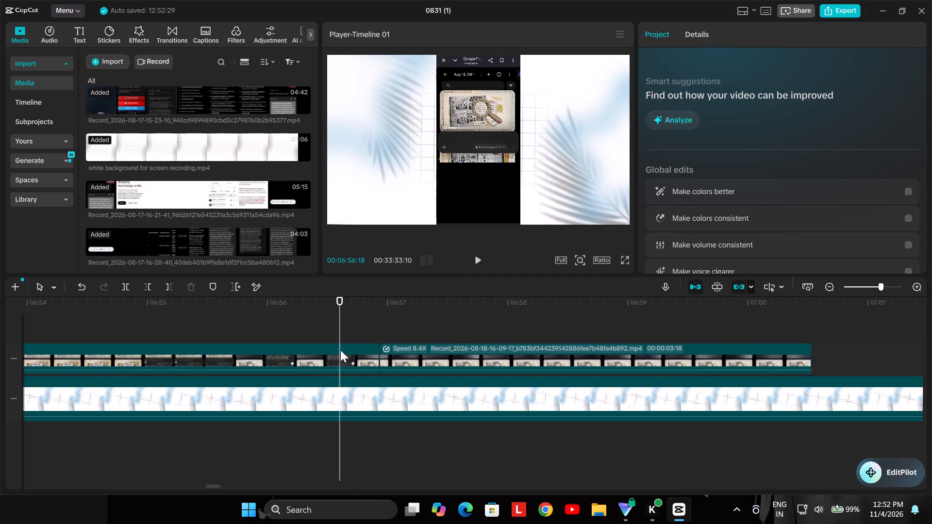
key(space)
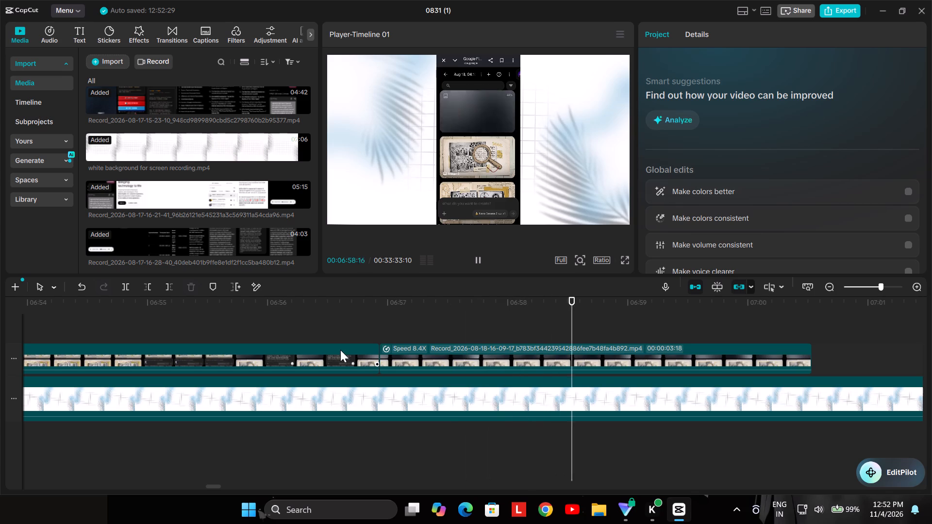
key(space)
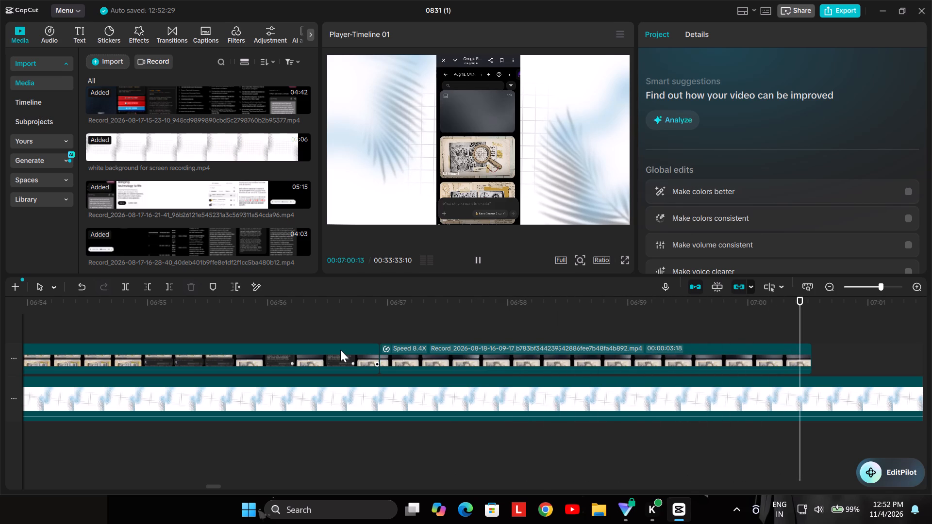
click(468, 343)
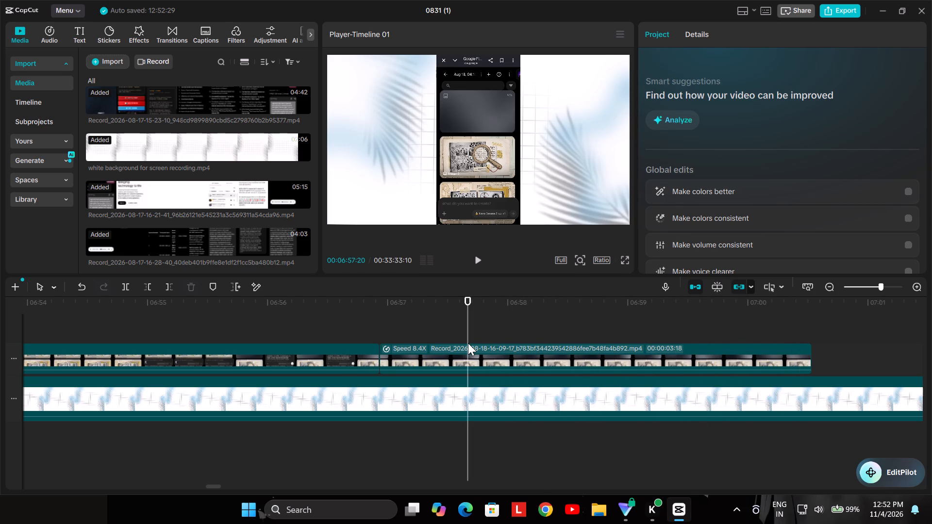
Increase the speed of the sped-up recording clip starting at about 00:06:57 to 11.00x.
click(515, 356)
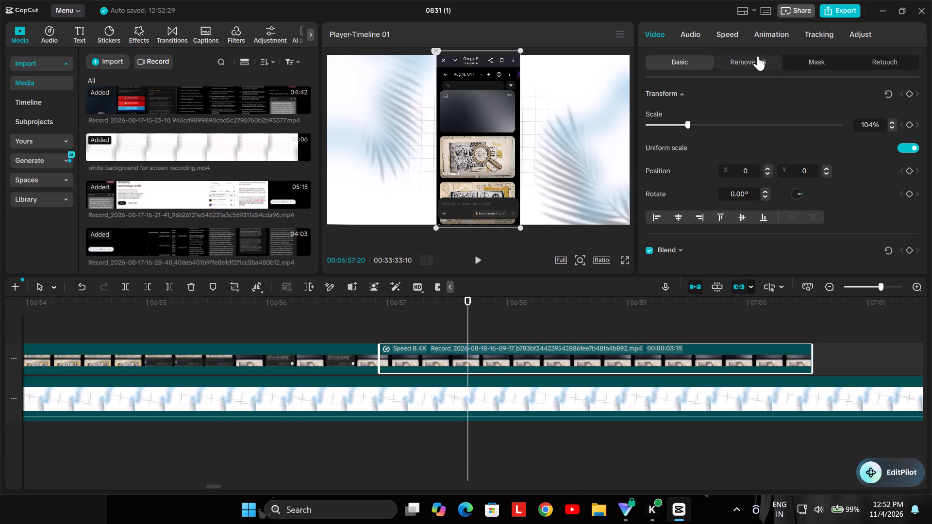
click(719, 31)
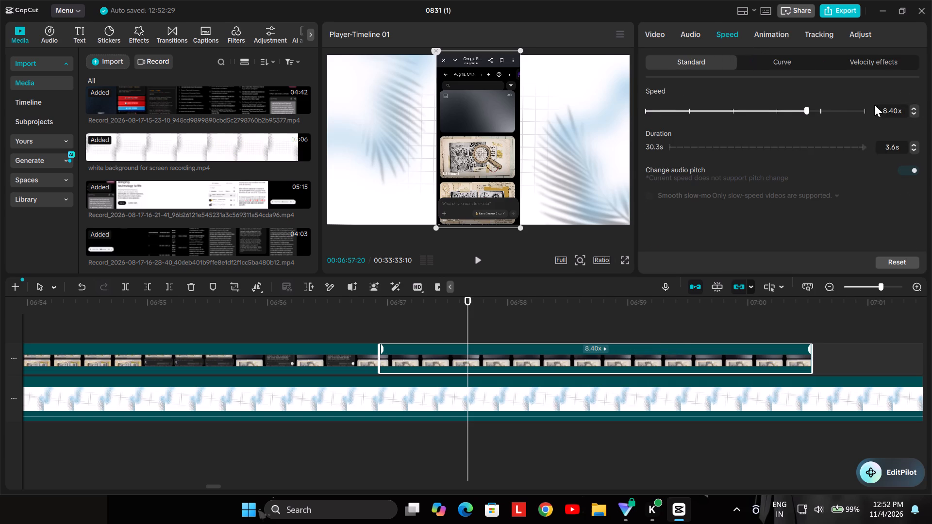
triple_click(913, 109)
triple_click(913, 109)
triple_click(913, 109)
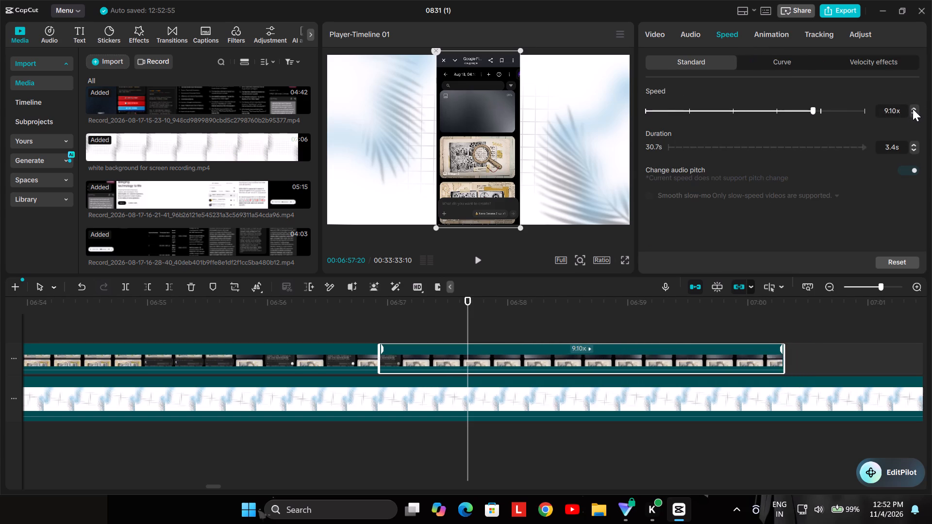
triple_click(913, 109)
triple_click(913, 109)
triple_click(913, 109)
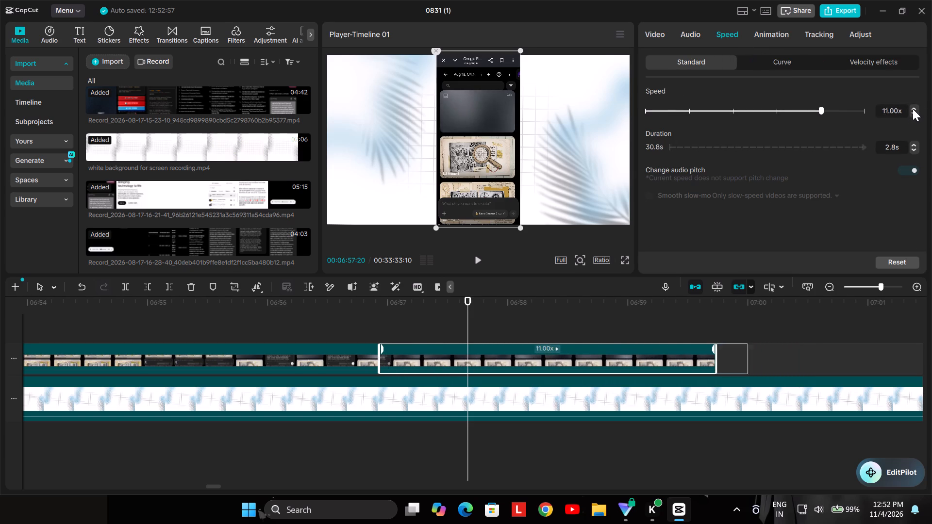
Increase the speed of the sped-up recording clip starting at about 00:06:57 to 17.00x and play it through to its end.
triple_click(913, 109)
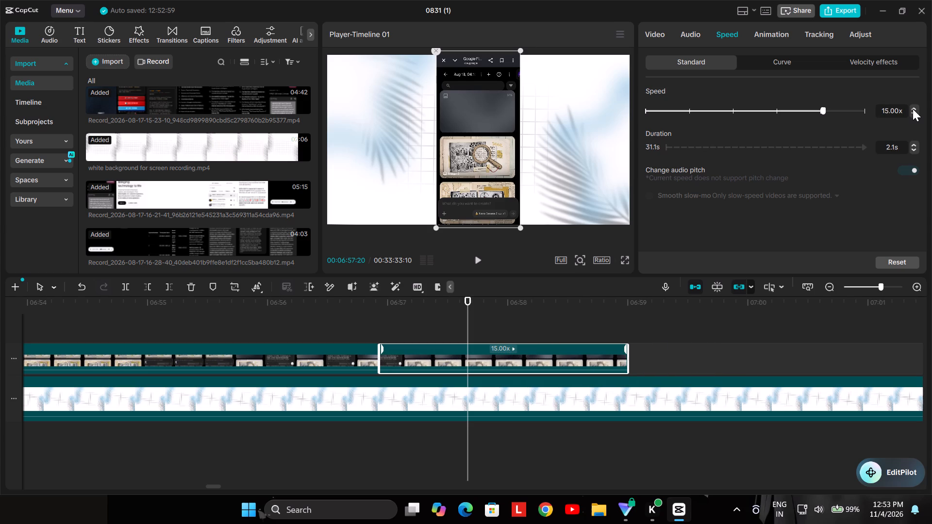
double_click(913, 109)
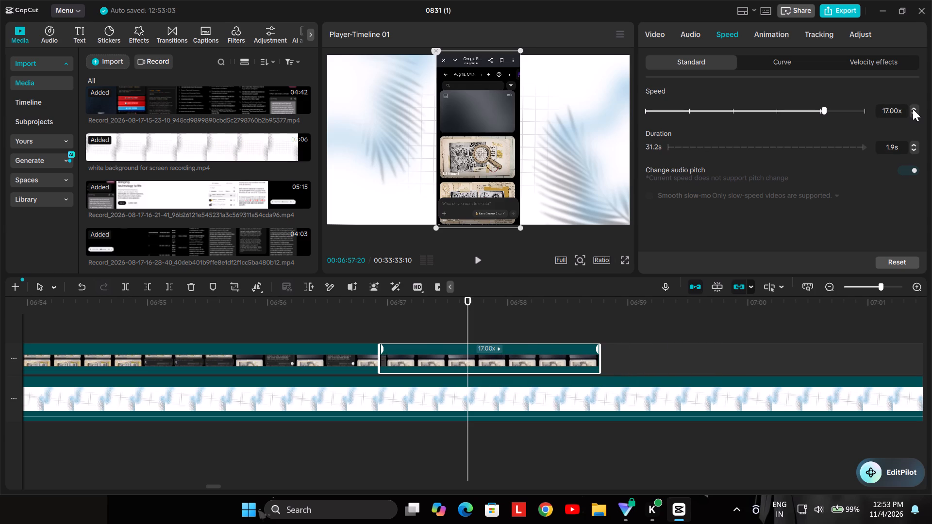
drag(468, 302, 297, 339)
key(space)
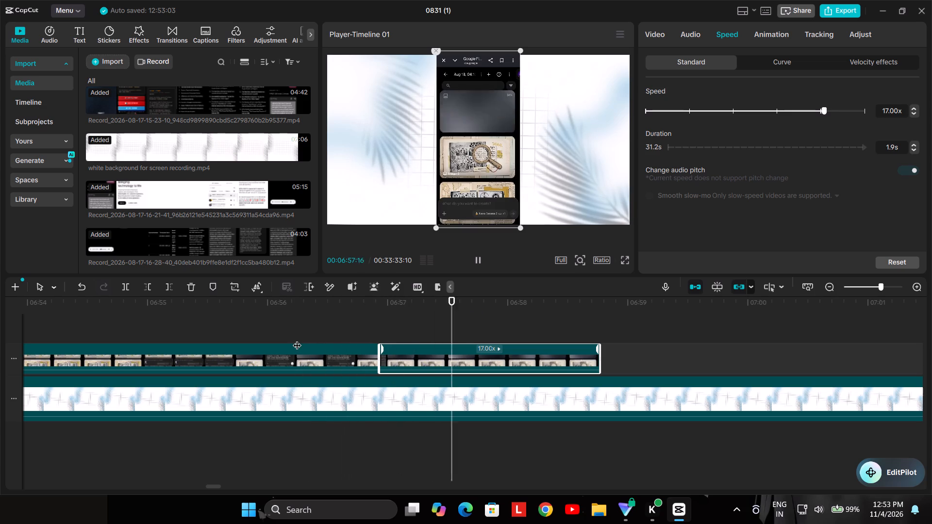
key(space)
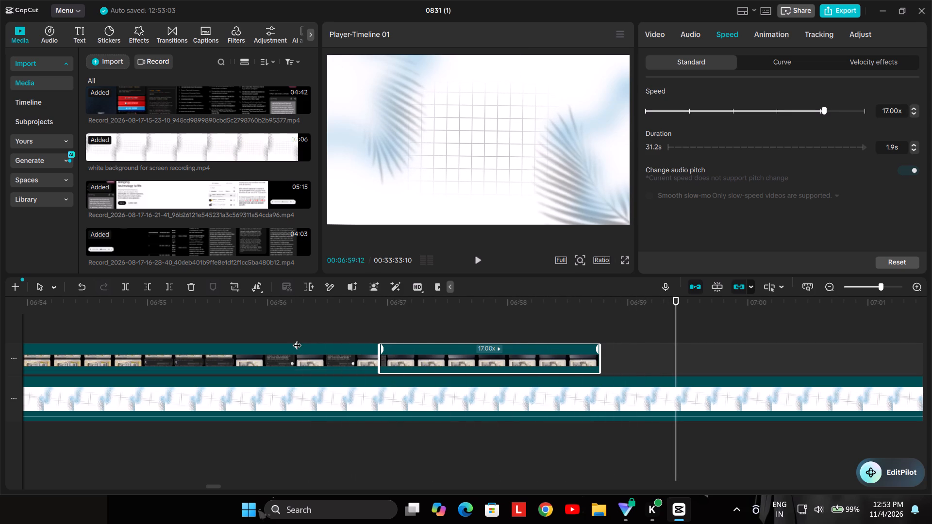
Move the 00:07:51:10 recording clip from about 00:07:27 back against the end of the 17.00x clip, closing the gap.
scroll(297, 339, left, 9)
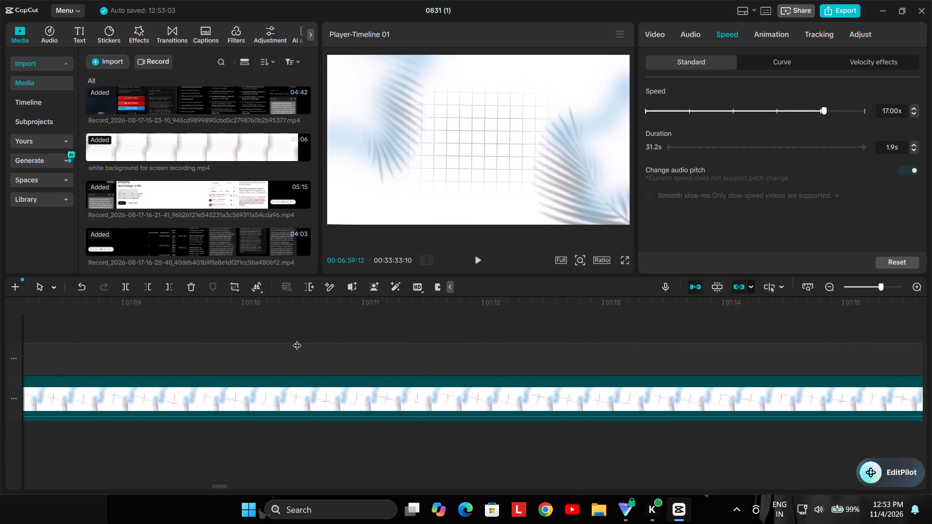
scroll(297, 339, left, 3)
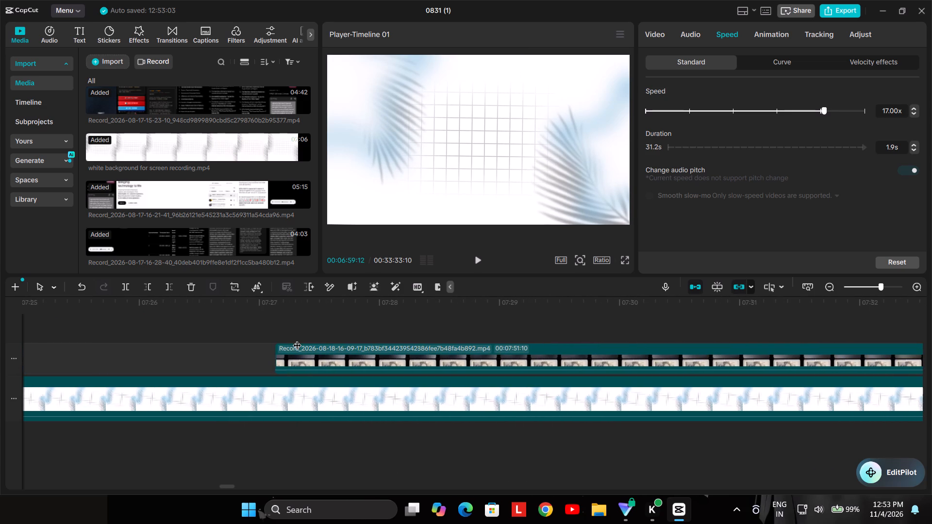
click(350, 361)
drag(350, 361, 151, 369)
scroll(151, 369, right, 4)
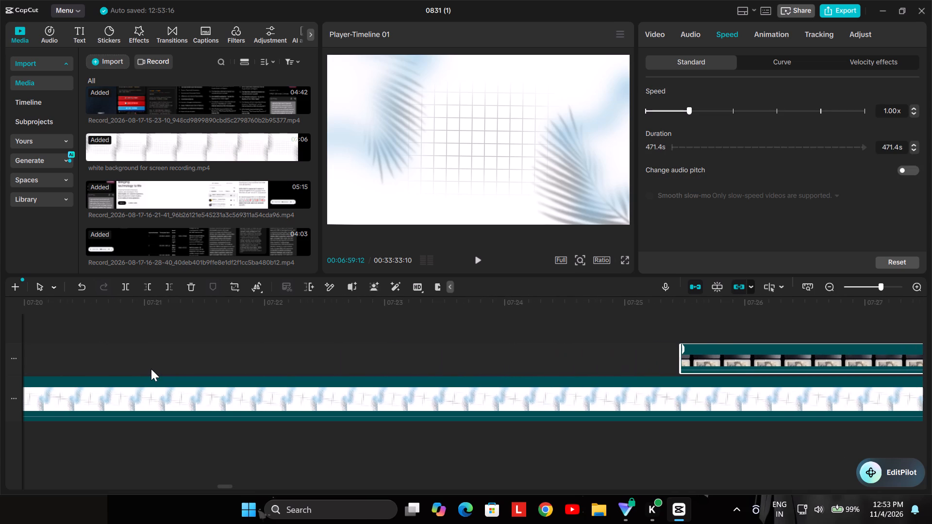
drag(713, 350, 275, 333)
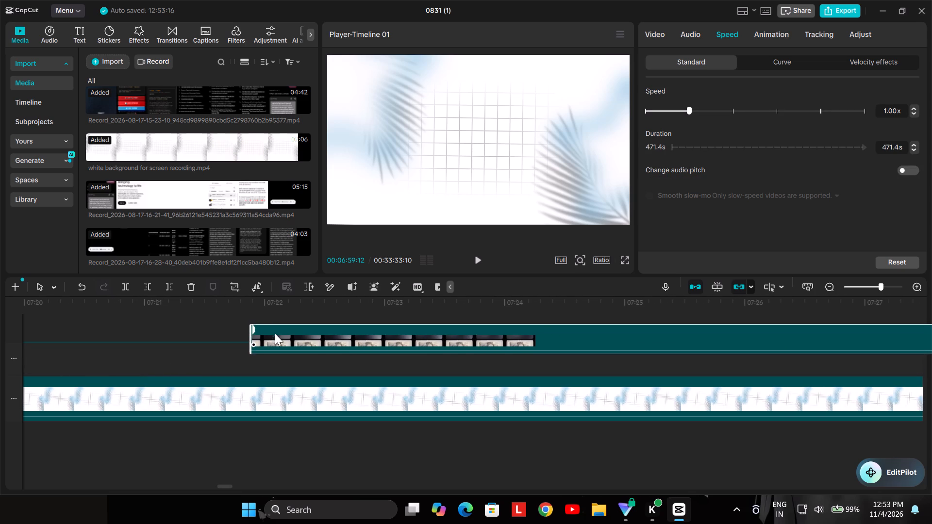
drag(275, 333, 205, 345)
scroll(205, 345, right, 2)
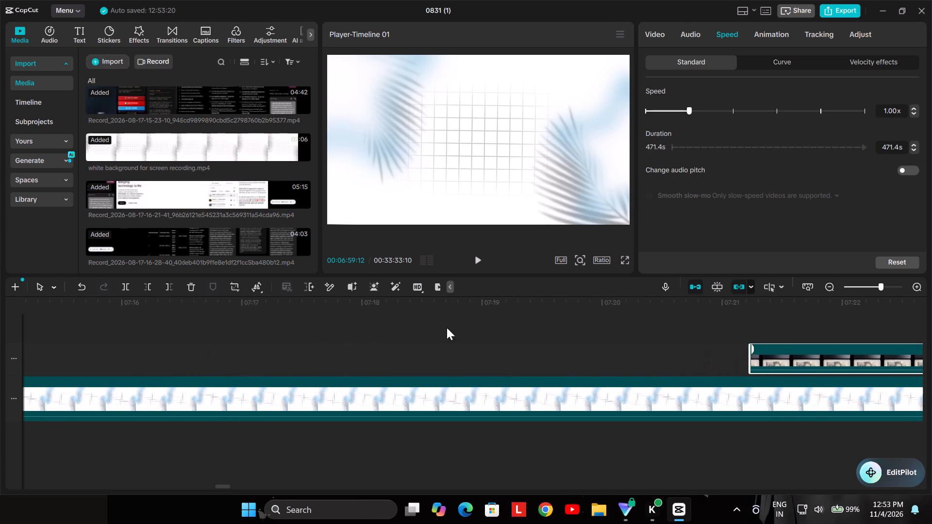
drag(779, 352, 192, 348)
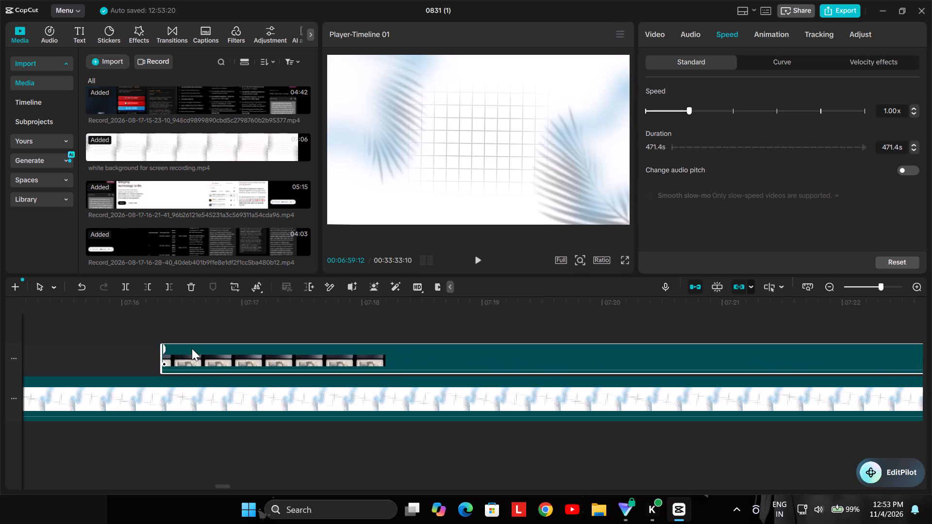
scroll(192, 348, right, 2)
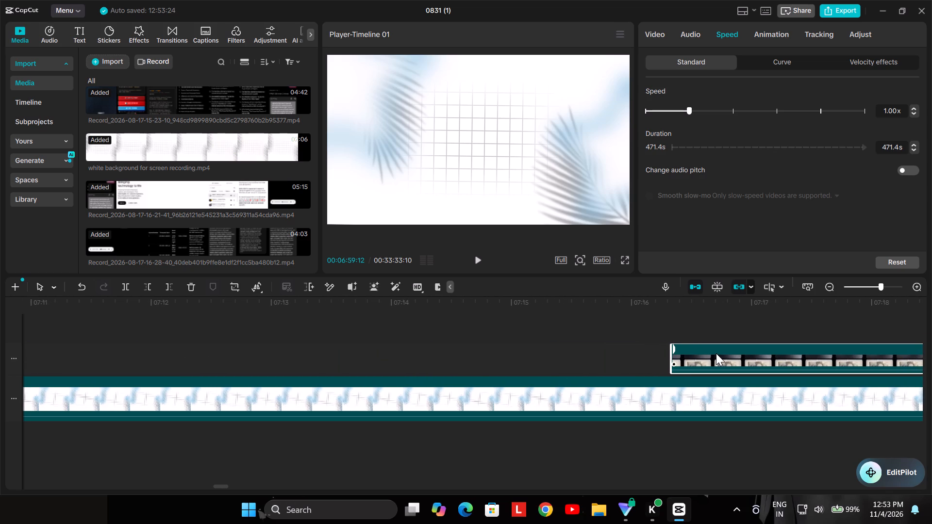
drag(716, 353, 222, 351)
scroll(222, 351, right, 1)
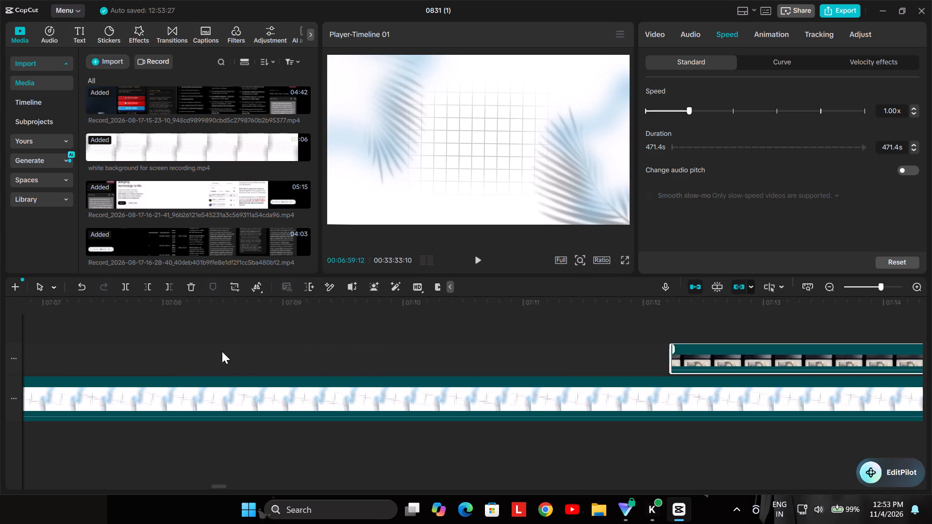
scroll(222, 351, right, 1)
drag(817, 350, 472, 349)
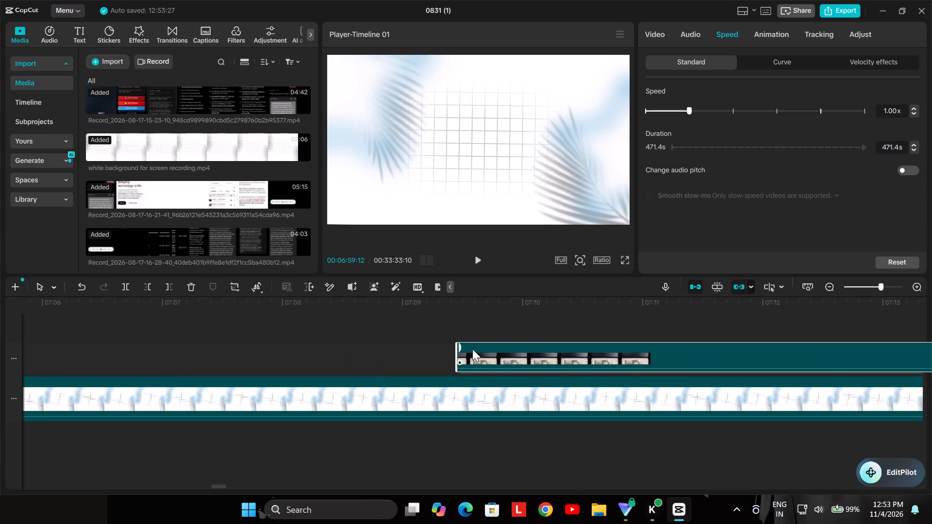
drag(472, 349, 239, 356)
scroll(239, 356, right, 2)
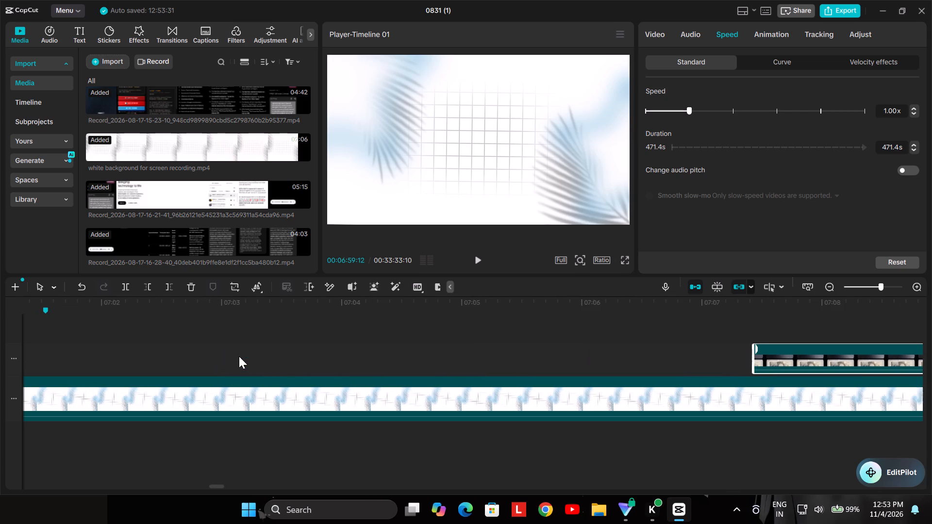
scroll(239, 356, right, 1)
drag(795, 355, 262, 351)
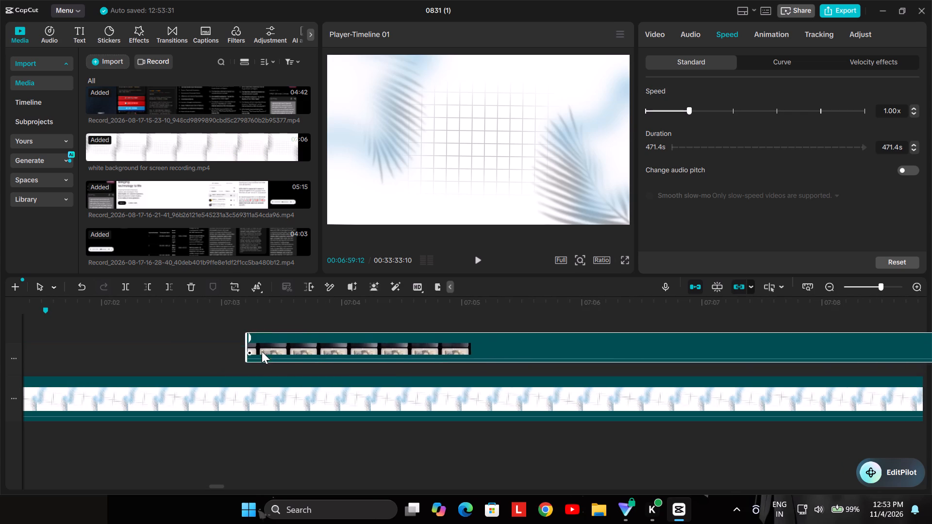
drag(262, 351, 226, 354)
scroll(226, 354, right, 1)
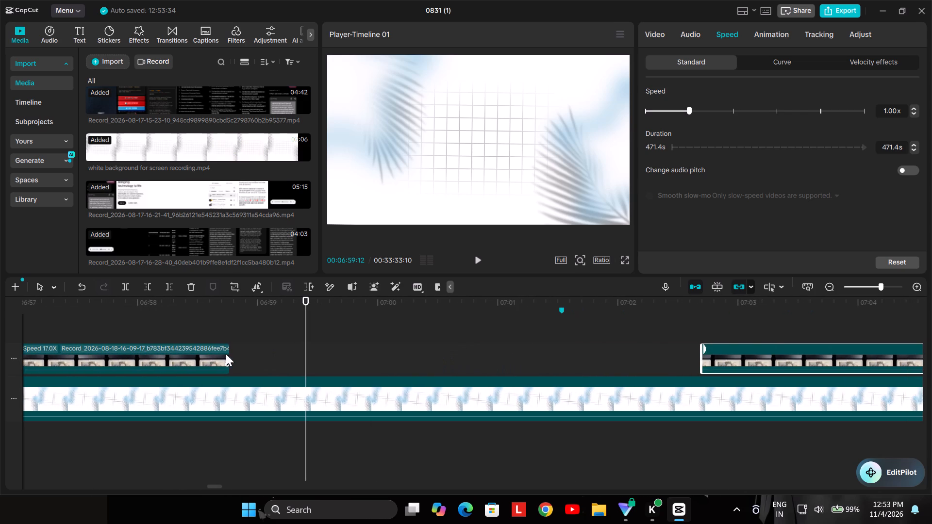
drag(752, 353, 327, 355)
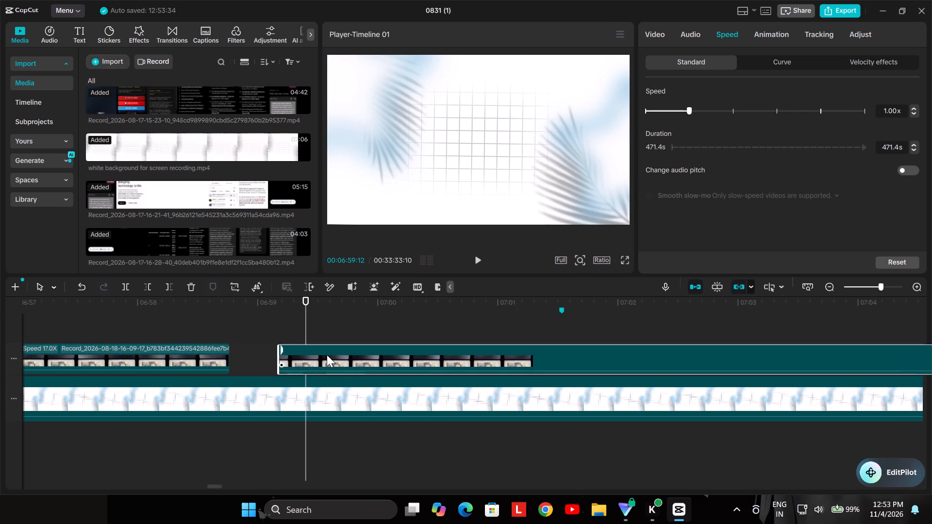
drag(327, 355, 305, 353)
scroll(305, 353, right, 1)
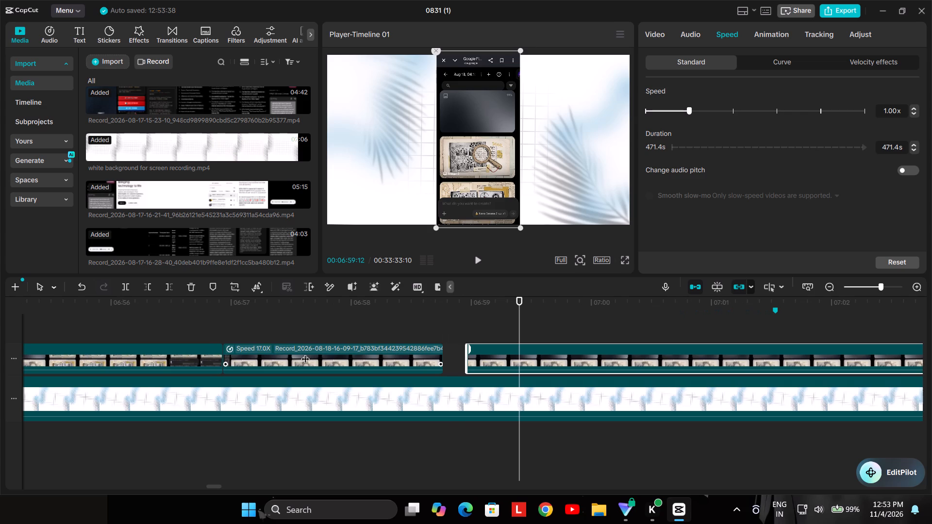
drag(563, 347, 539, 349)
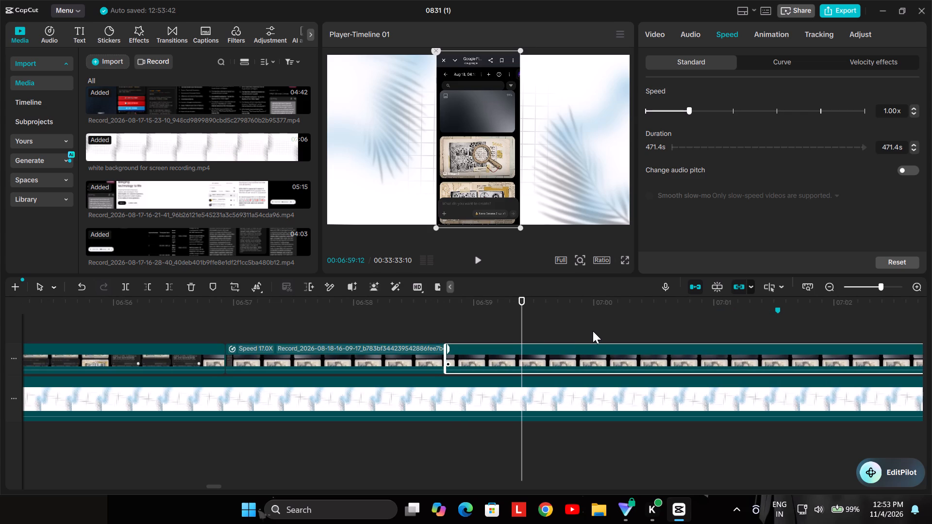
Look along the timeline beyond 00:07:00 to check how far the moved recording clip and the background track extend.
scroll(593, 331, left, 15)
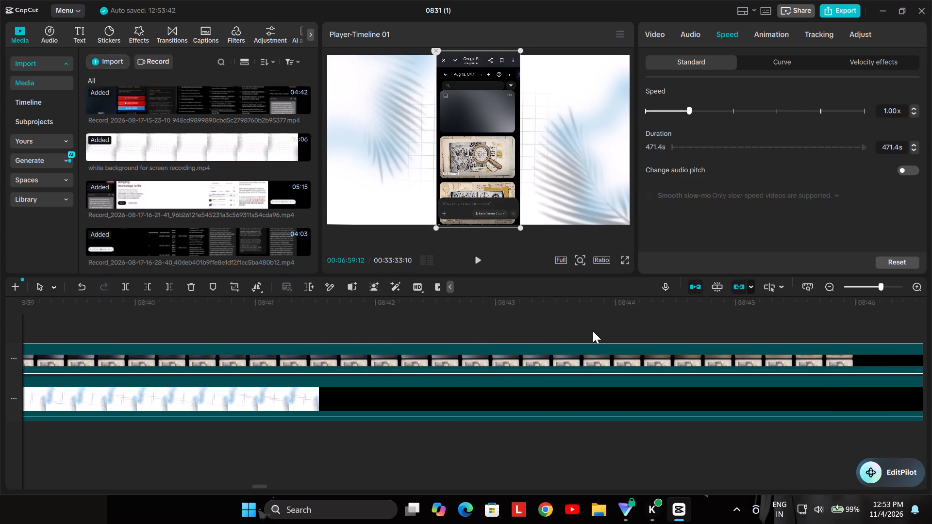
scroll(593, 331, left, 16)
scroll(593, 331, left, 5)
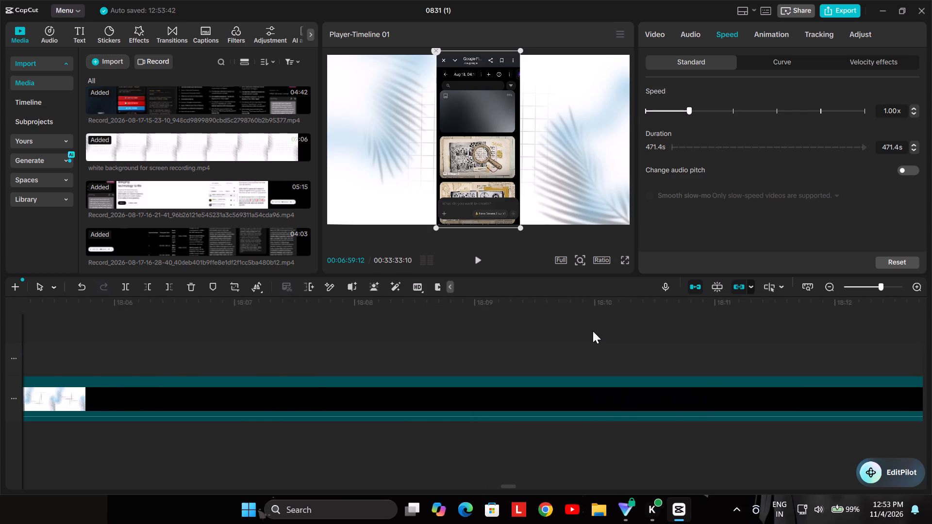
scroll(593, 331, left, 10)
scroll(593, 331, right, 11)
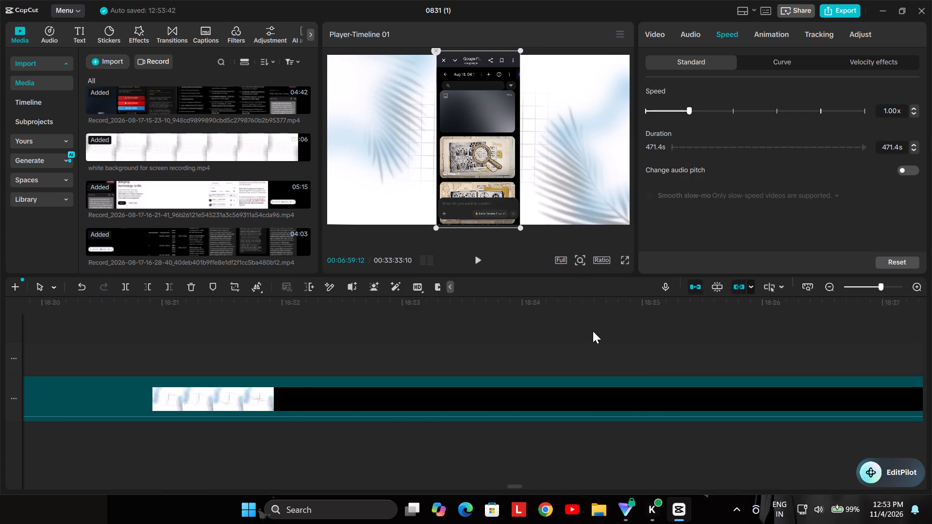
scroll(593, 331, right, 20)
scroll(593, 331, right, 7)
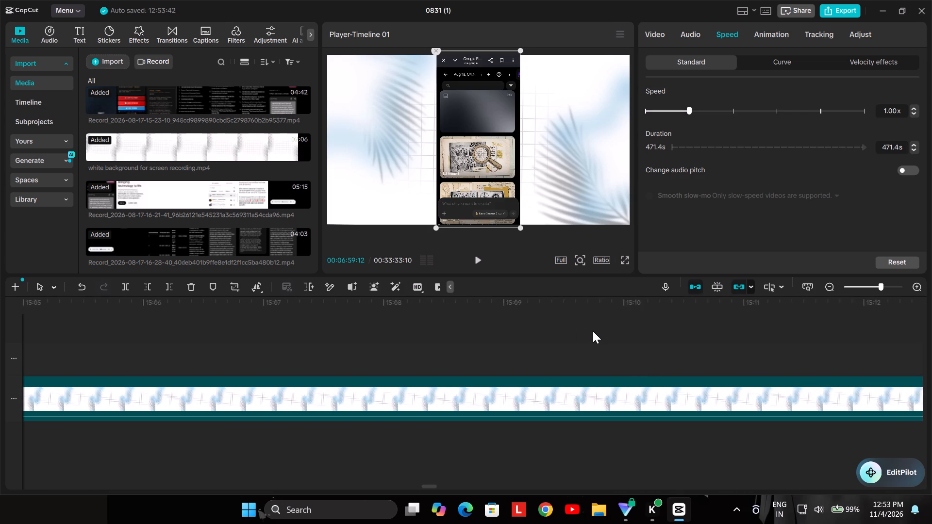
scroll(593, 331, right, 10)
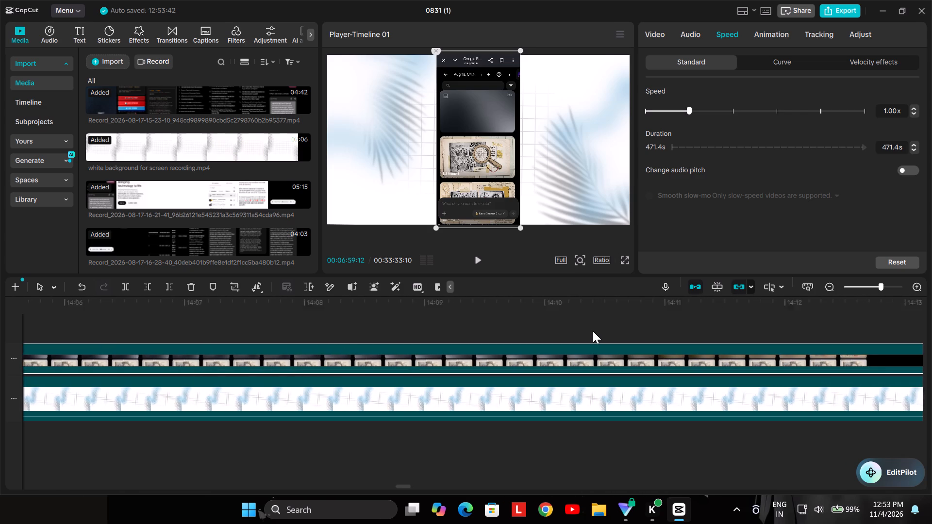
scroll(593, 331, right, 2)
scroll(593, 331, left, 1)
scroll(593, 331, down, 2)
ctrl+scroll(593, 331, up, 1)
ctrl+scroll(593, 331, down, 1)
scroll(593, 331, right, 4)
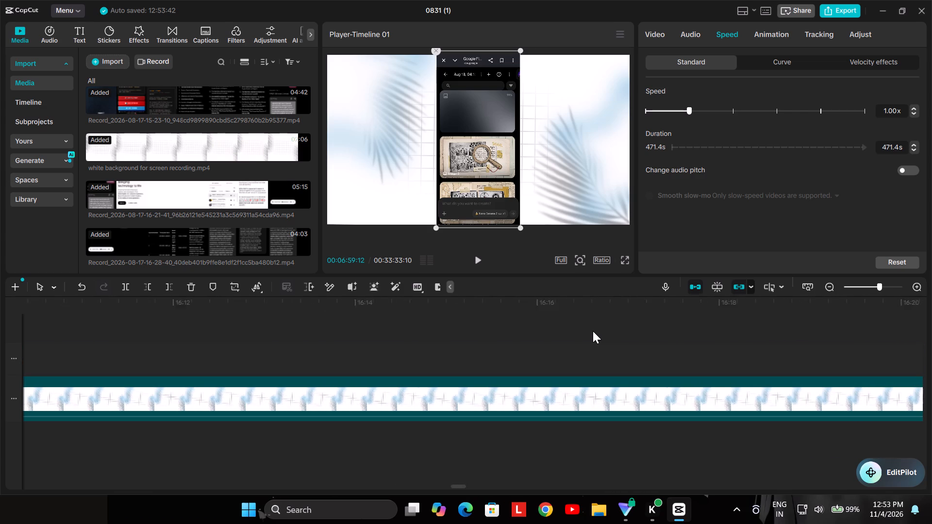
scroll(593, 331, right, 2)
scroll(593, 331, right, 20)
scroll(593, 331, right, 7)
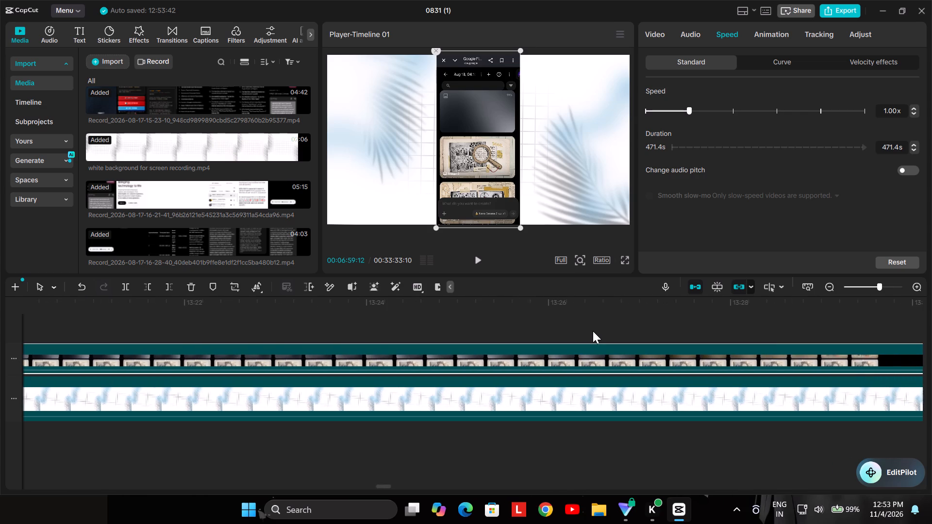
scroll(593, 331, down, 2)
scroll(593, 331, right, 15)
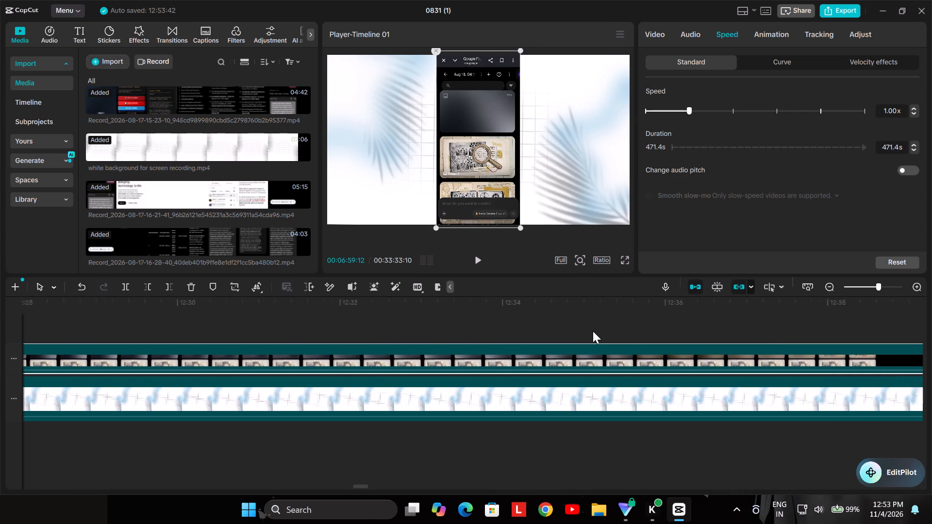
scroll(593, 331, right, 15)
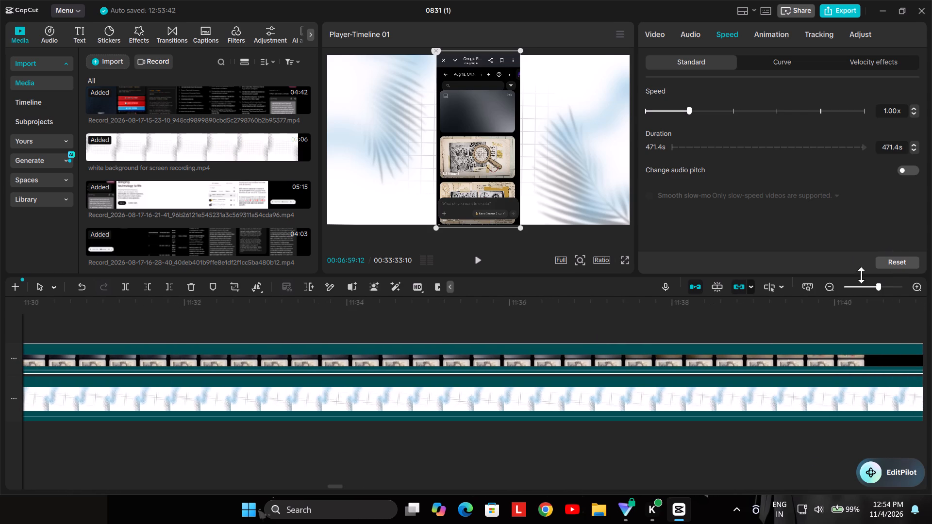
Survey the timeline to the end of the project and back to the long recording clip after 00:07:00.
double_click(824, 292)
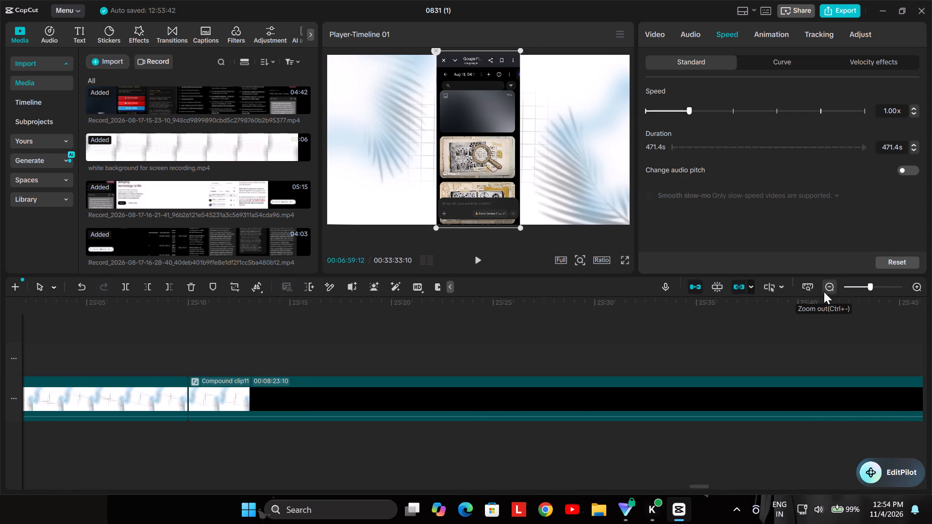
scroll(445, 341, right, 9)
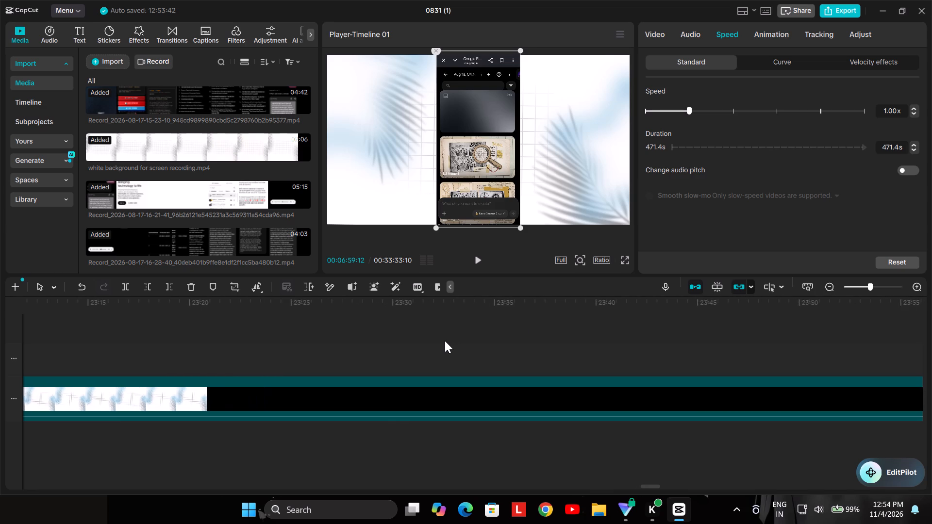
scroll(445, 341, left, 17)
scroll(445, 341, left, 6)
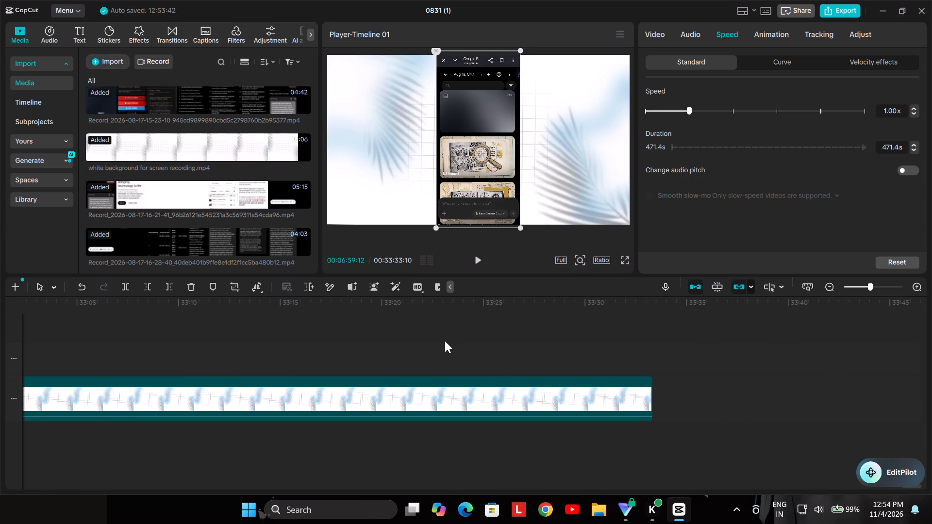
scroll(445, 341, right, 11)
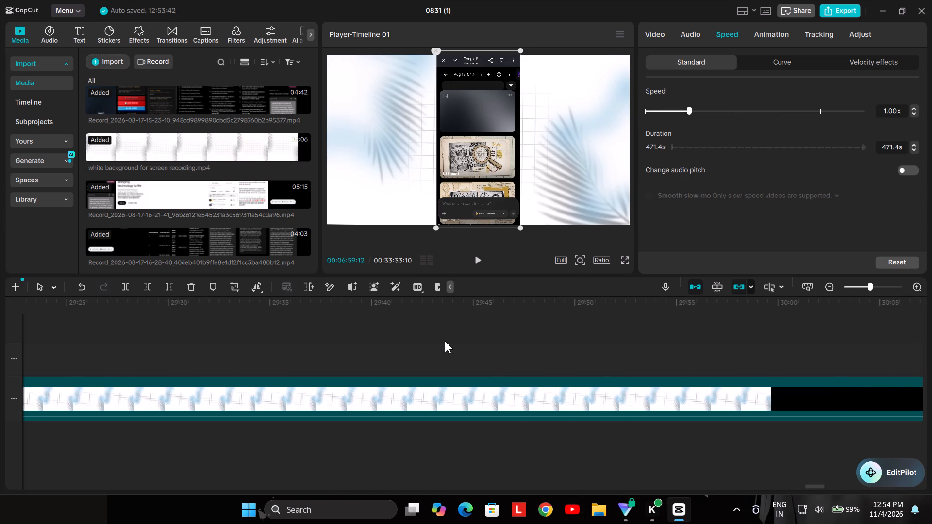
scroll(445, 341, right, 16)
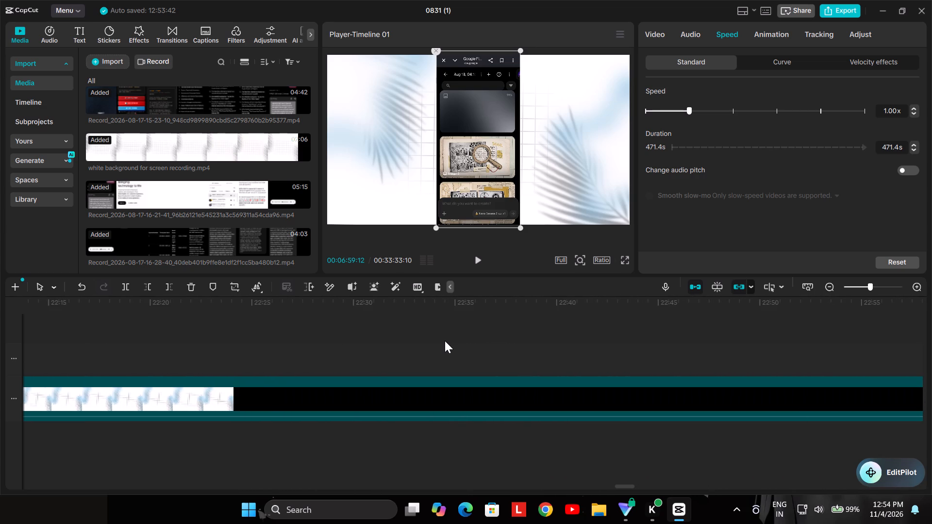
scroll(445, 341, right, 6)
scroll(445, 341, right, 19)
scroll(445, 341, left, 1)
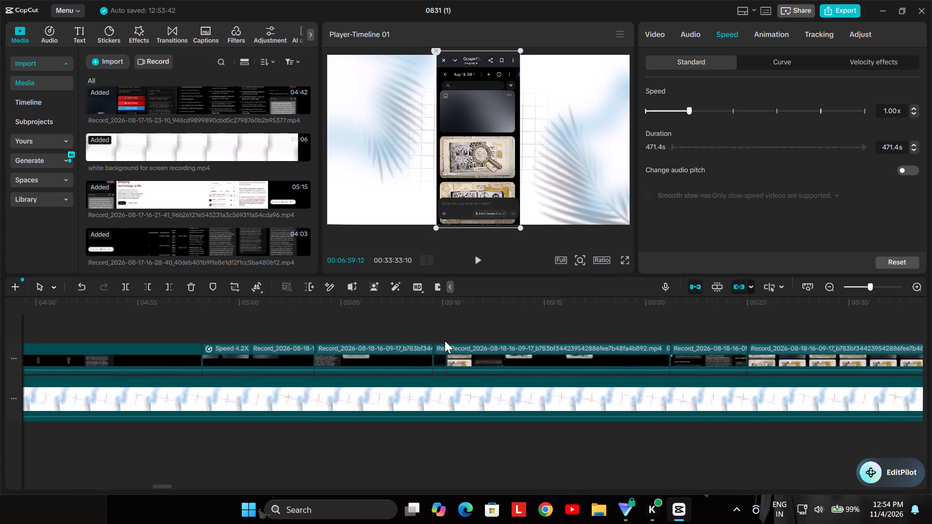
scroll(445, 341, left, 8)
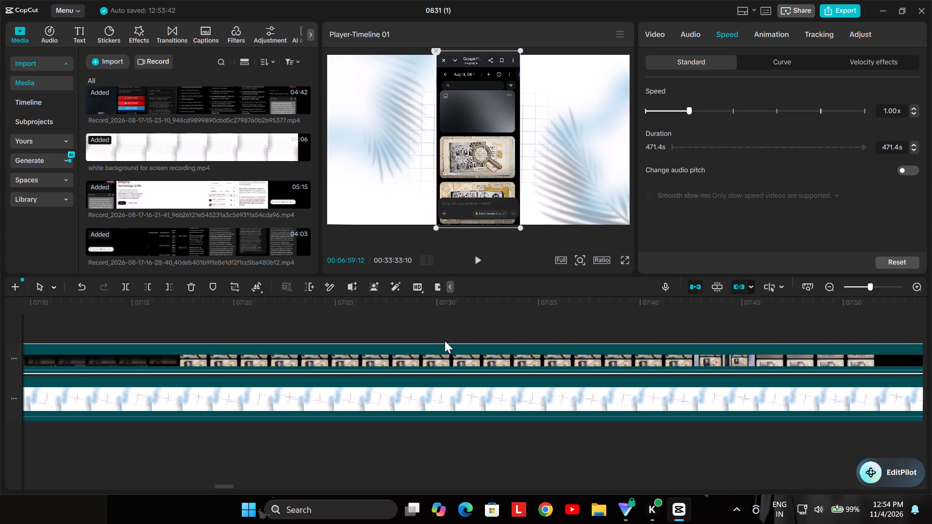
Look along the timeline from about 00:07:00 to the end of the long recording clip and back to its start.
scroll(445, 341, right, 2)
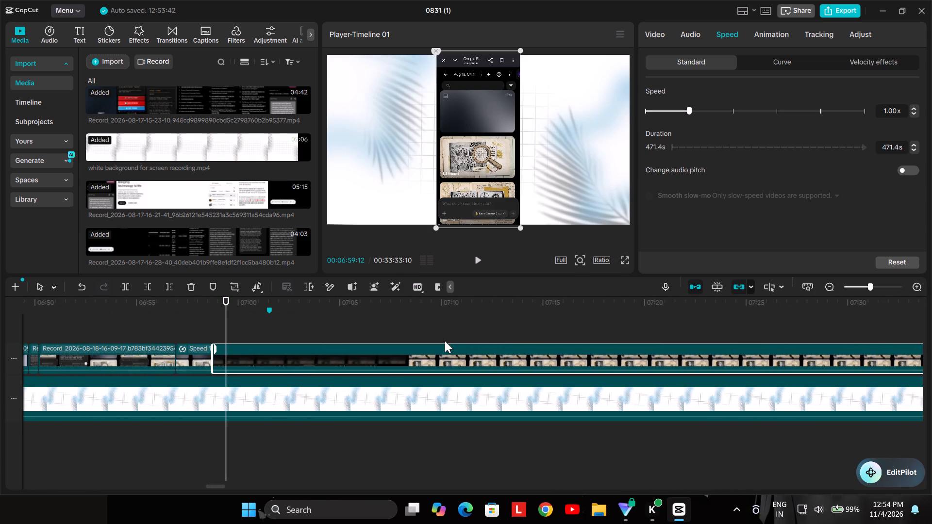
scroll(445, 341, left, 6)
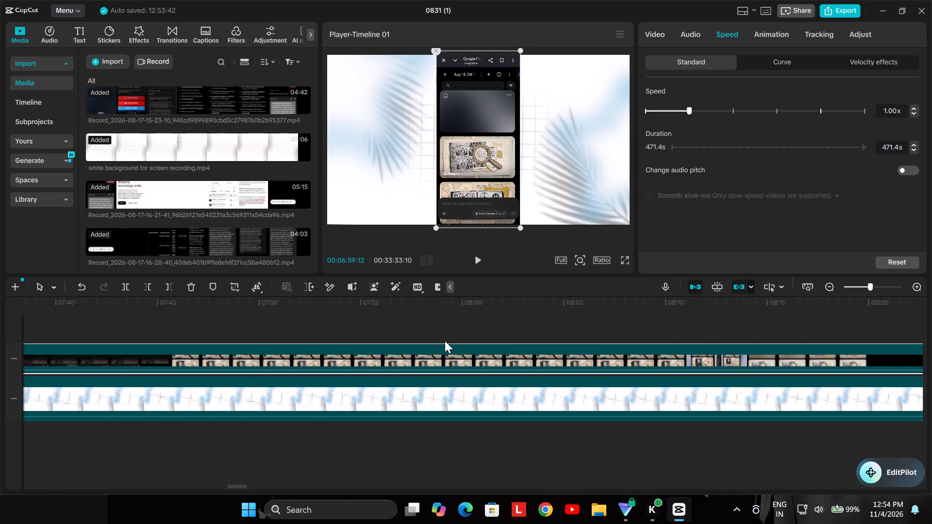
scroll(445, 341, left, 7)
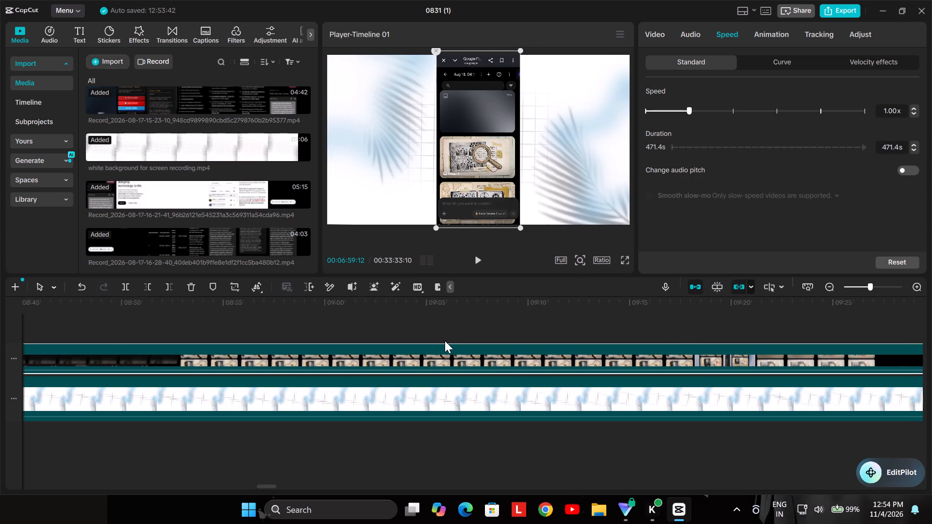
scroll(445, 341, left, 9)
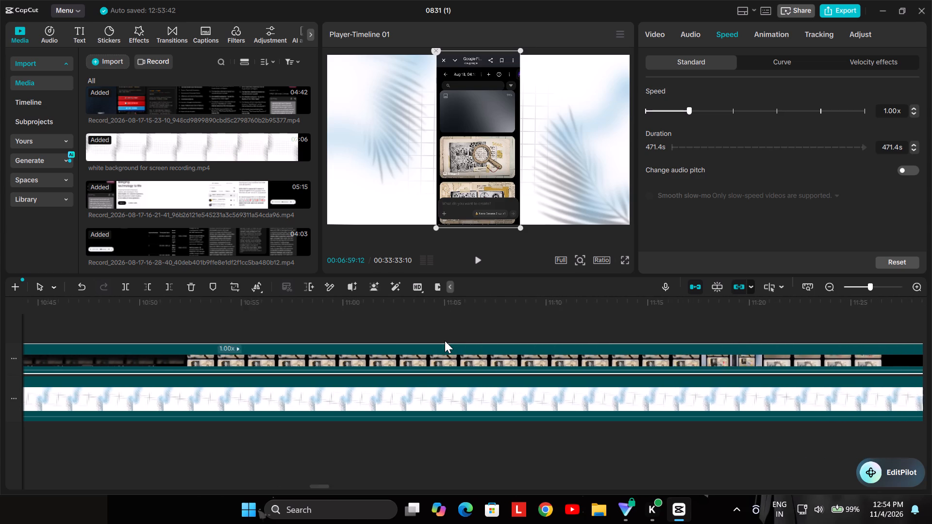
scroll(445, 341, left, 17)
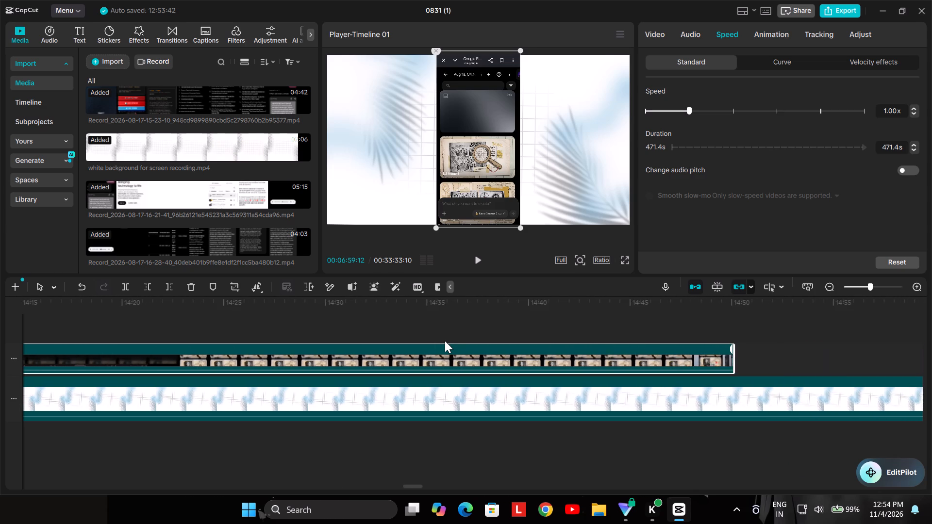
scroll(445, 341, right, 1)
scroll(445, 341, left, 1)
scroll(445, 341, right, 3)
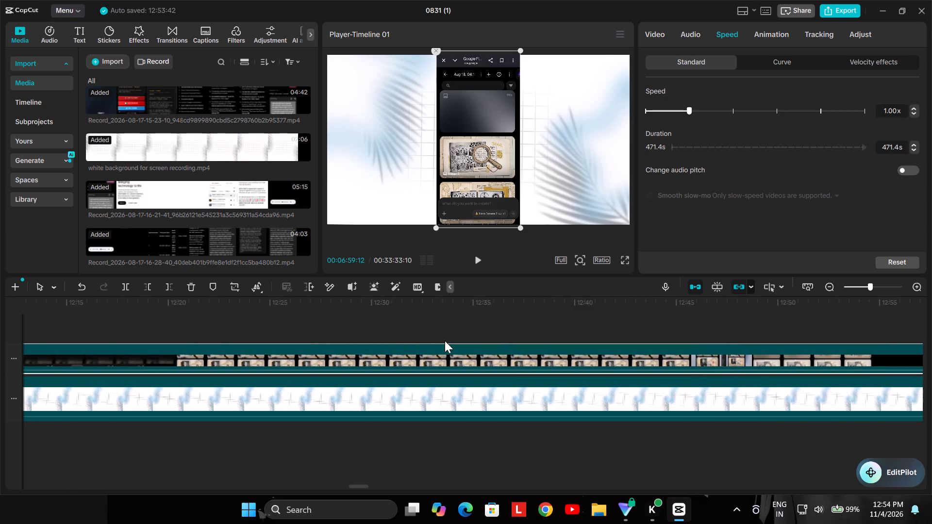
scroll(445, 341, right, 2)
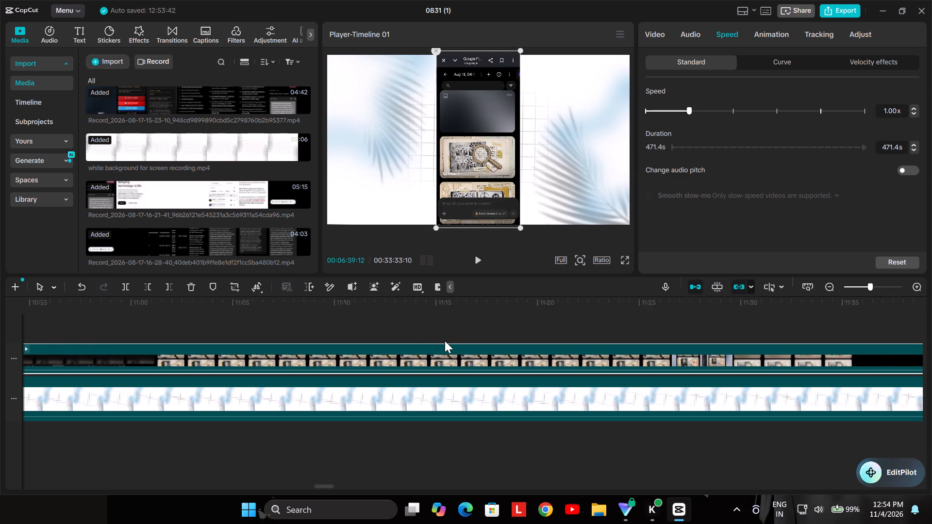
scroll(445, 341, right, 3)
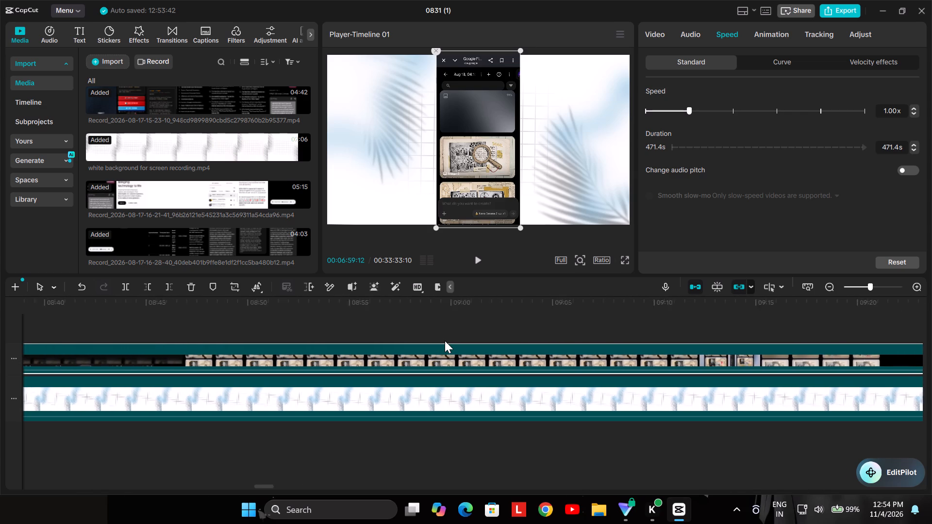
scroll(445, 341, right, 7)
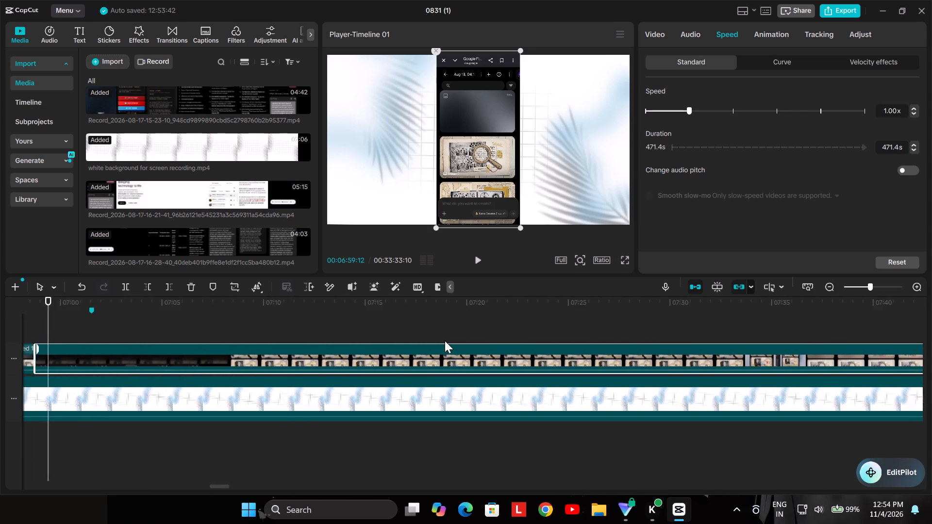
Play back the edited recording clips from about 00:06:18 to about 00:06:46 to review the cuts and speed changes.
scroll(445, 341, right, 4)
scroll(445, 341, left, 1)
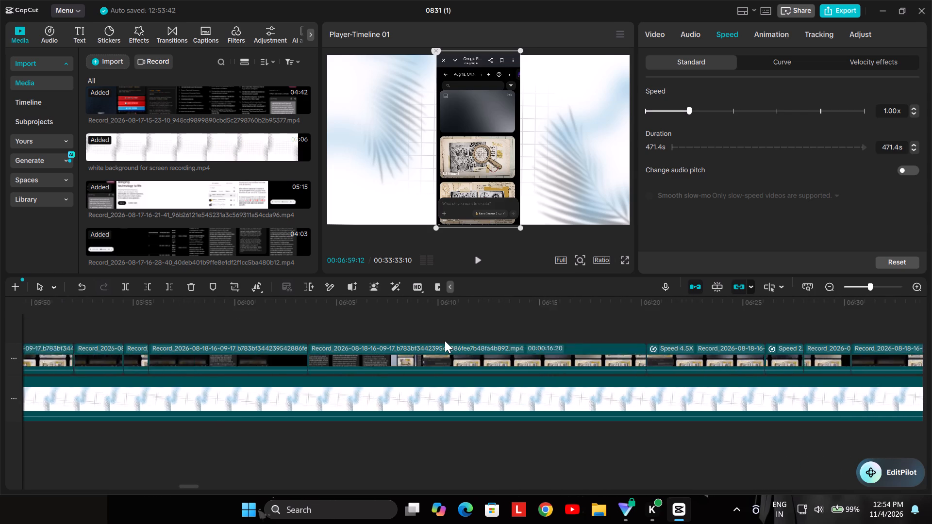
scroll(445, 341, left, 1)
click(551, 315)
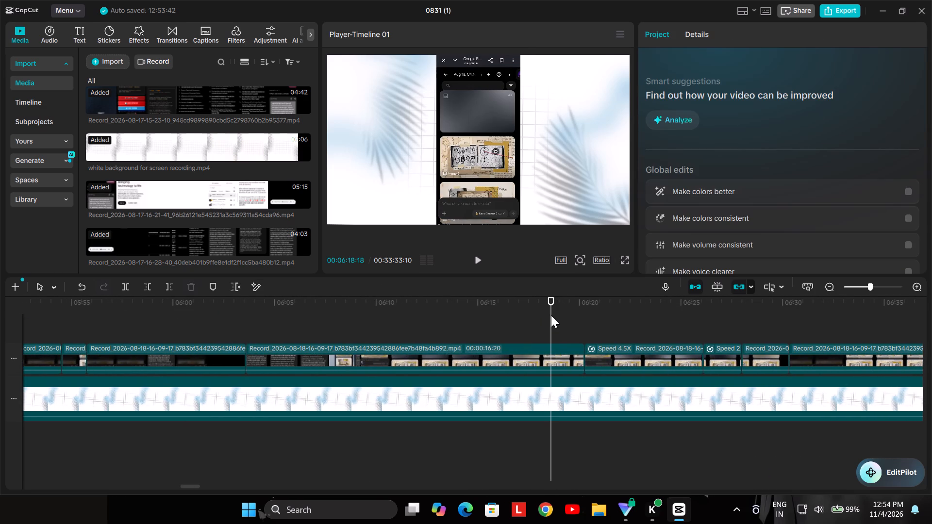
key(space)
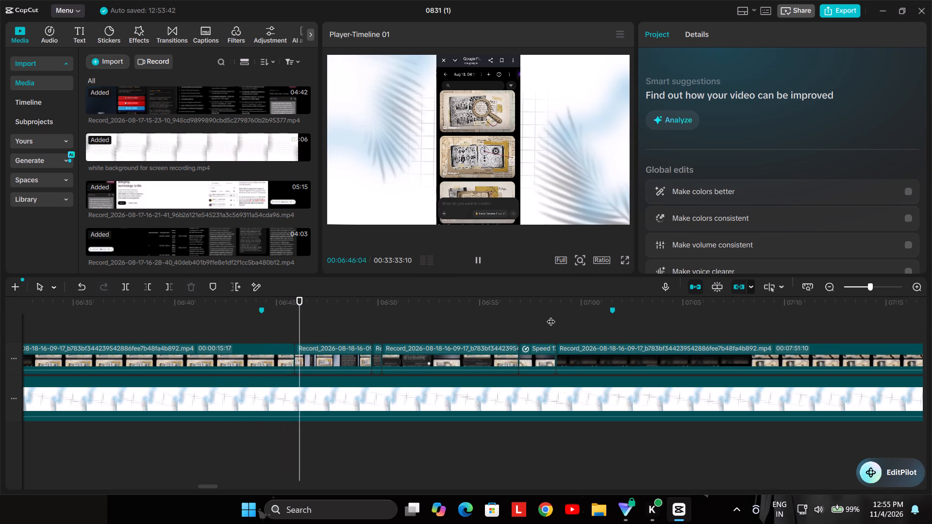
key(space)
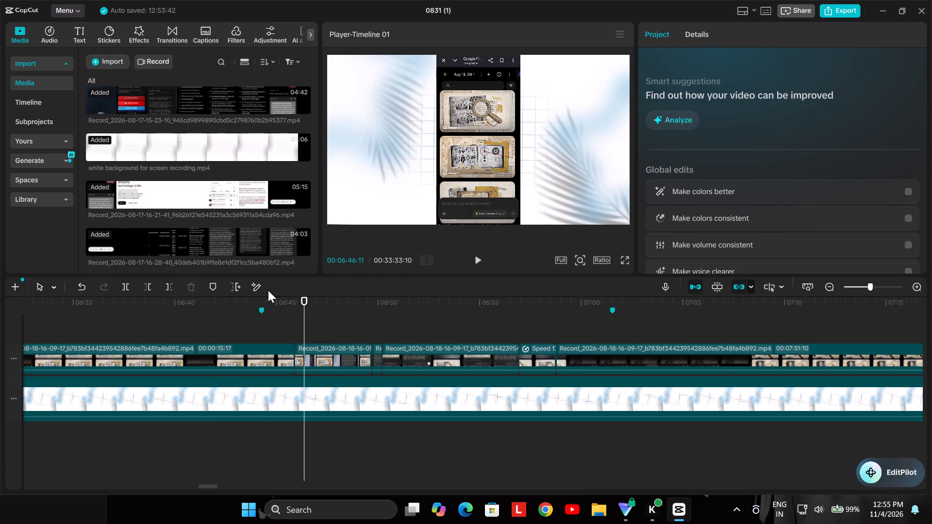
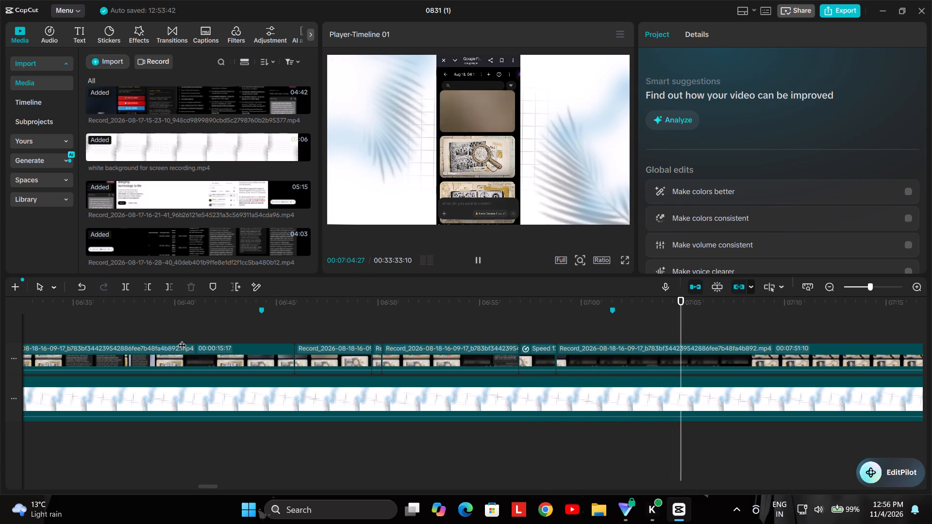
Split the long recording clip at 00:07:06:11, just before the page of images starts scrolling into the image menu.
key(space)
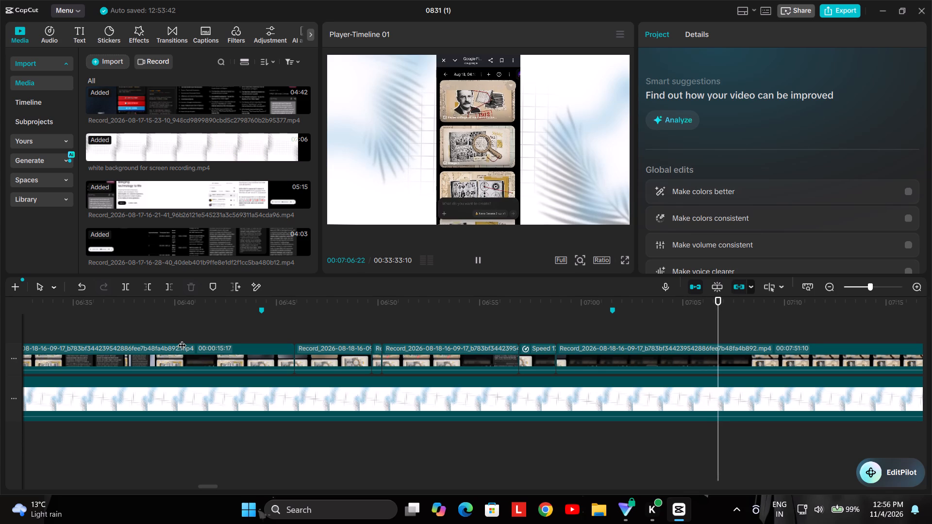
key(space)
key(space)
key(Left)
key(Left)
key(Left)
key(Left)
key(Left)
key(Left)
key(Left)
key(Left)
key(Left)
key(Left)
key(Left)
key(Left)
key(Left)
key(Left)
key(Left)
key(Left)
key(Left)
key(Left)
key(Left)
key(Left)
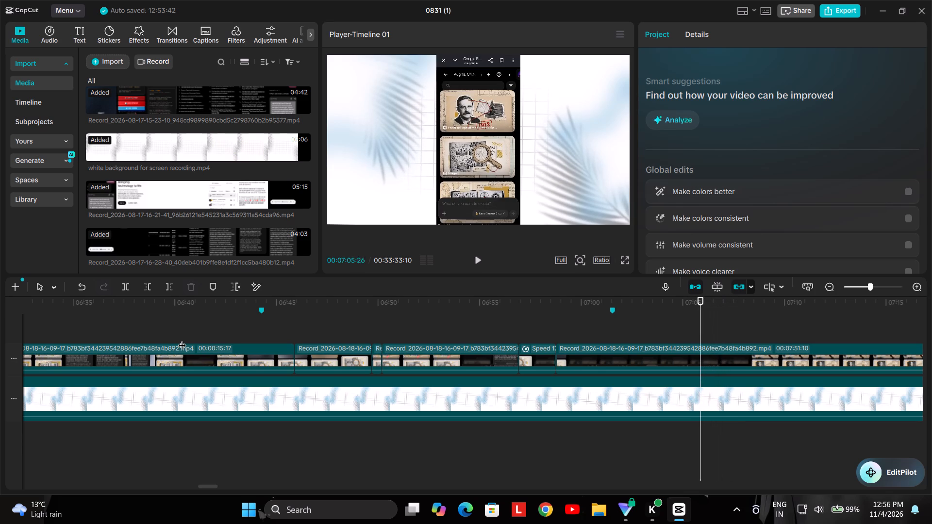
key(space)
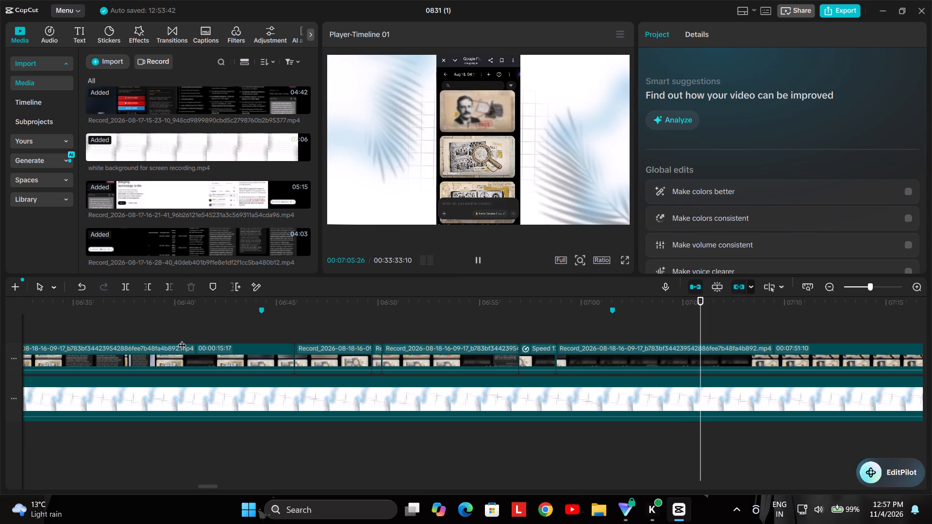
key(space)
key(space)
key(space)
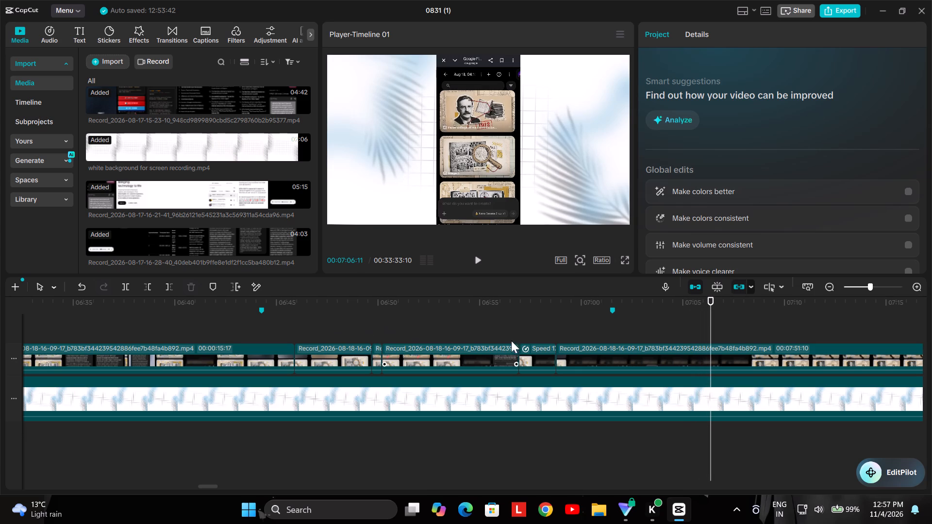
click(653, 359)
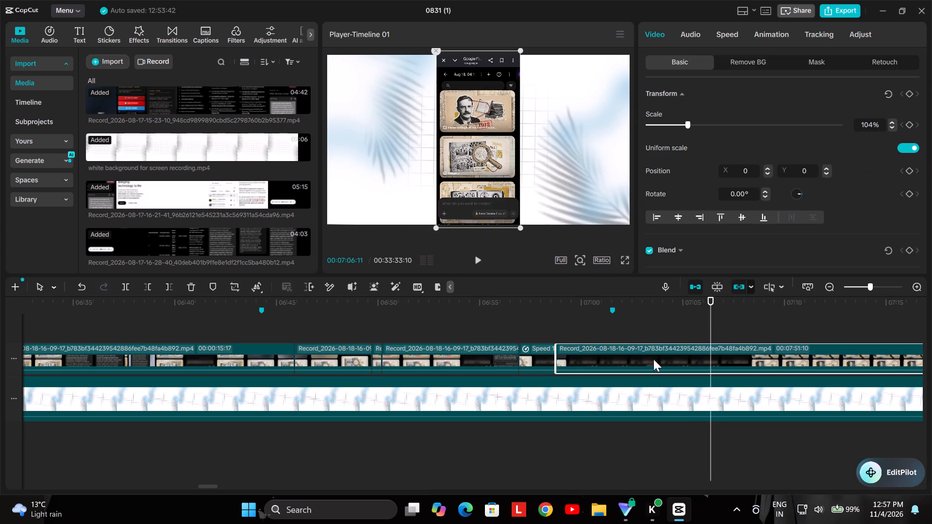
key(ctrl+b)
Trim the start of the recording clip after the split up to 00:07:10:22, where the image's options menu is open.
key(space)
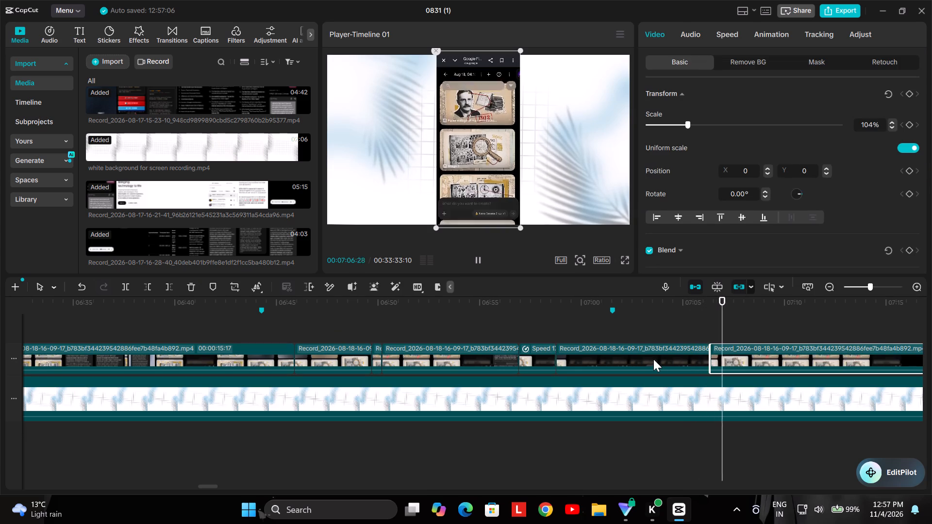
scroll(653, 359, left, 1)
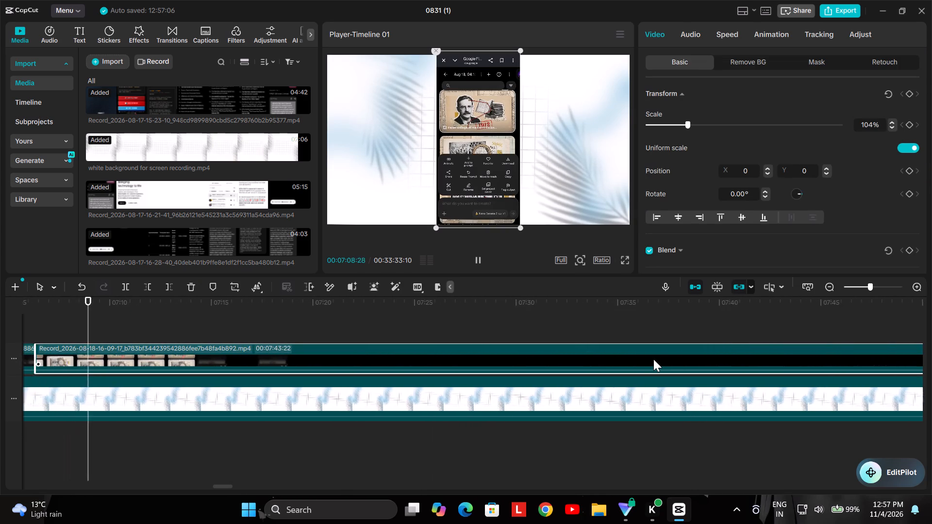
scroll(653, 359, left, 1)
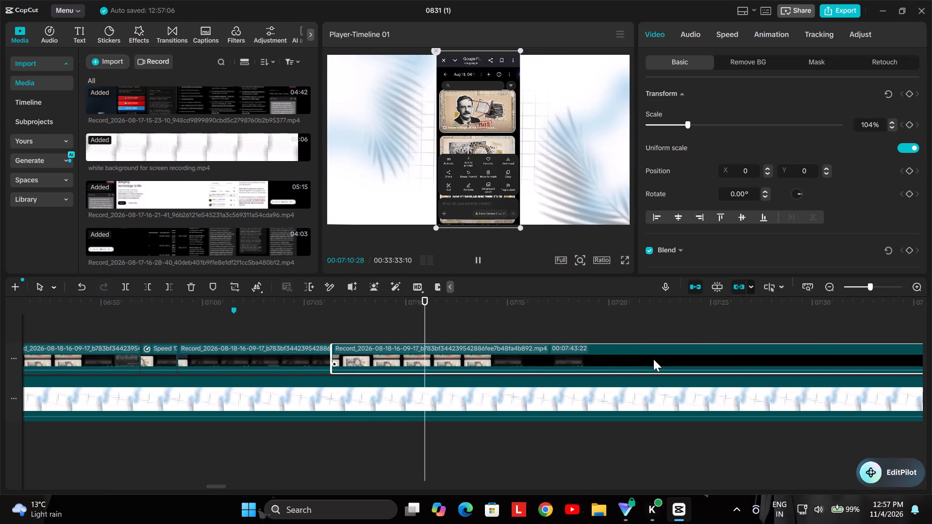
scroll(653, 359, left, 2)
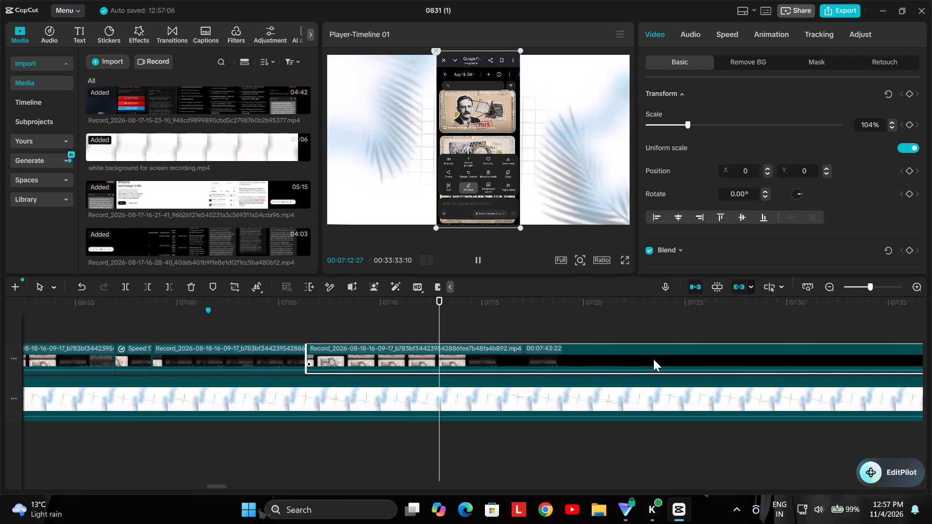
key(space)
key(Left)
key(Left)
key(Left)
key(Left)
key(Left)
key(Left)
key(Left)
key(Left)
key(Left)
key(Left)
key(Left)
key(Left)
key(Left)
key(Left)
key(Left)
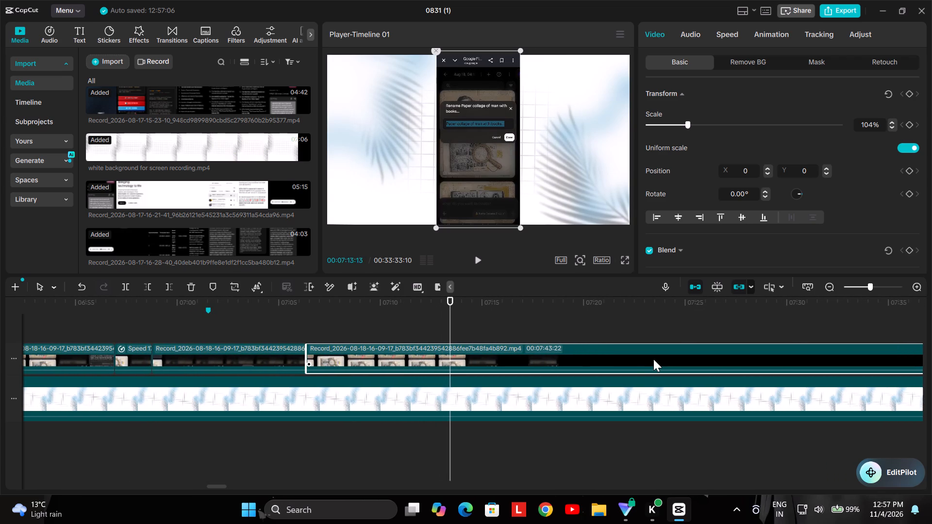
key(Left)
key(Left)
key(Left)
key(Left)
key(Left)
key(Left)
key(Left)
key(Left)
key(Left)
key(Left)
key(Left)
key(Left)
key(Left)
key(Left)
key(Left)
key(Left)
key(Left)
key(Left)
key(Left)
key(Left)
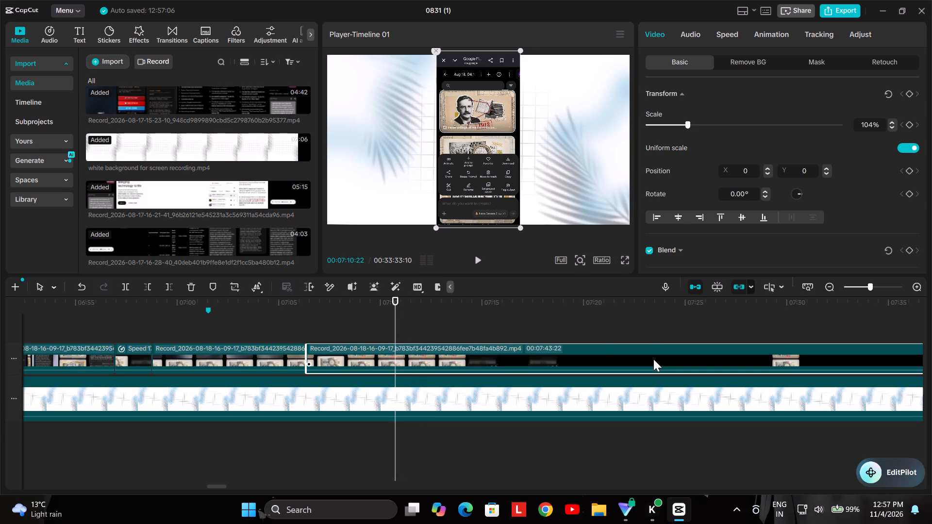
key(q)
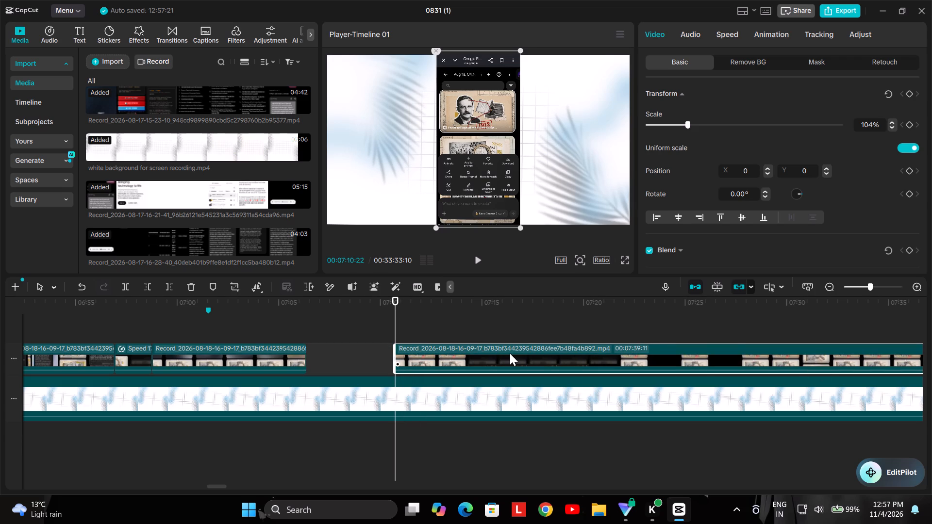
Move the trimmed long recording clip back against the preceding clip on the same track to close the gap.
drag(510, 353, 423, 356)
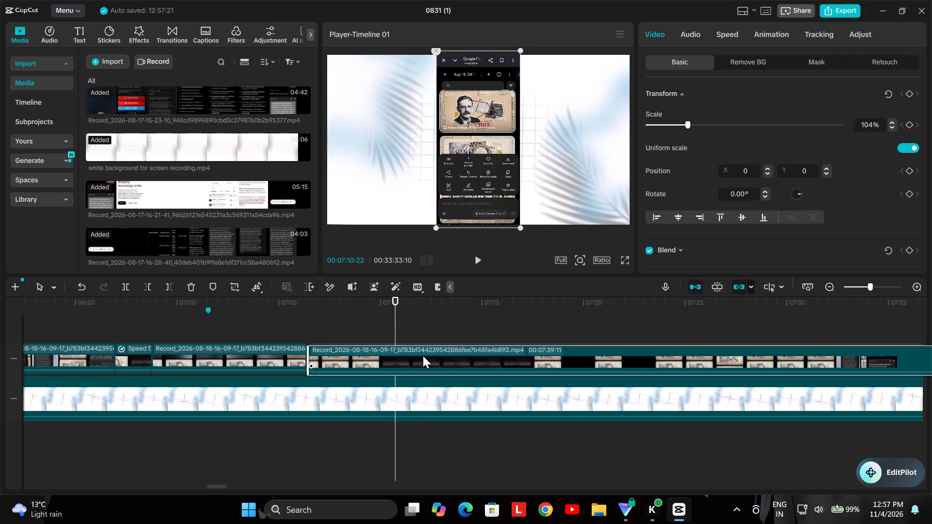
drag(423, 356, 420, 357)
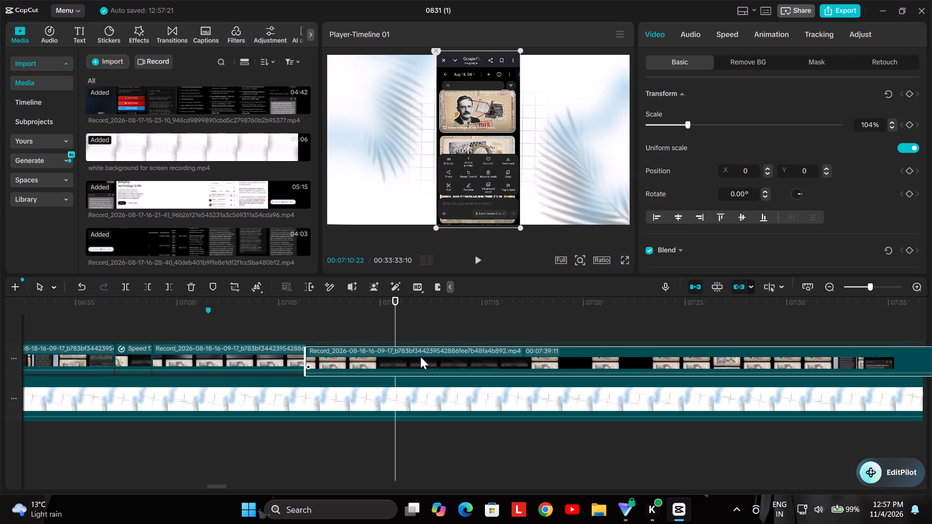
drag(420, 357, 419, 356)
drag(419, 356, 419, 389)
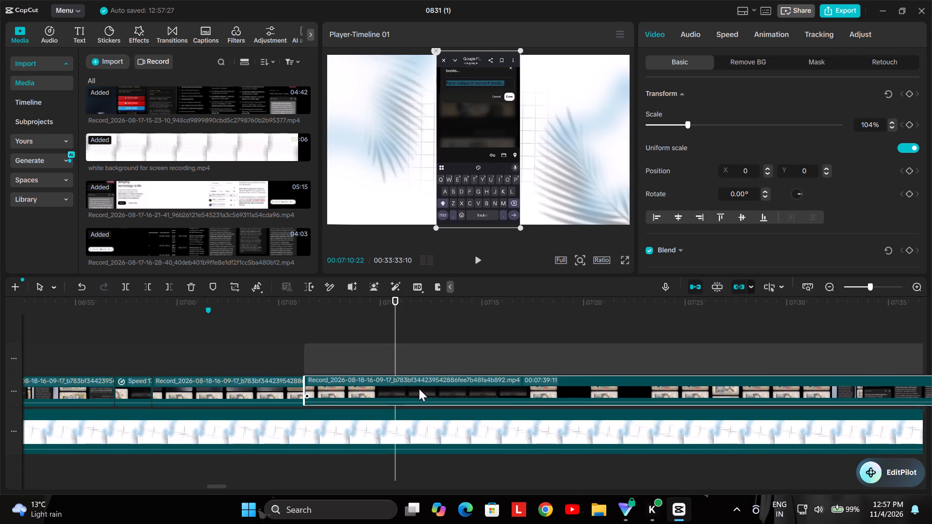
drag(419, 389, 421, 399)
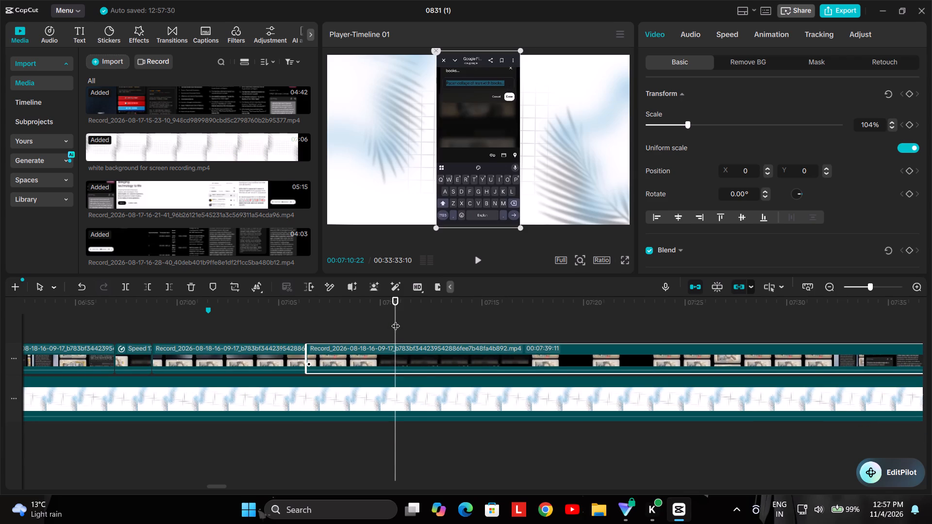
Play through the new join and split the recording clip at 00:07:09:22, where the rename dialog shows the keyboard.
drag(396, 320, 292, 356)
key(space)
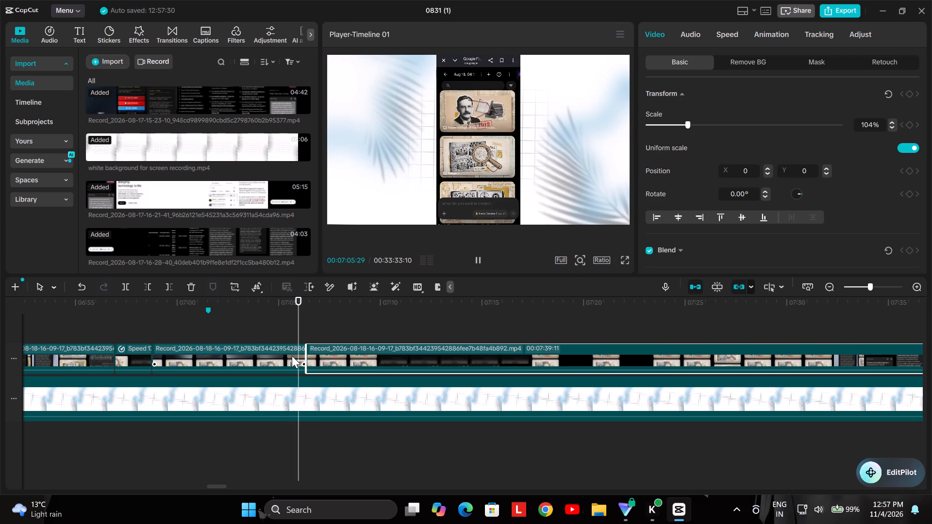
key(space)
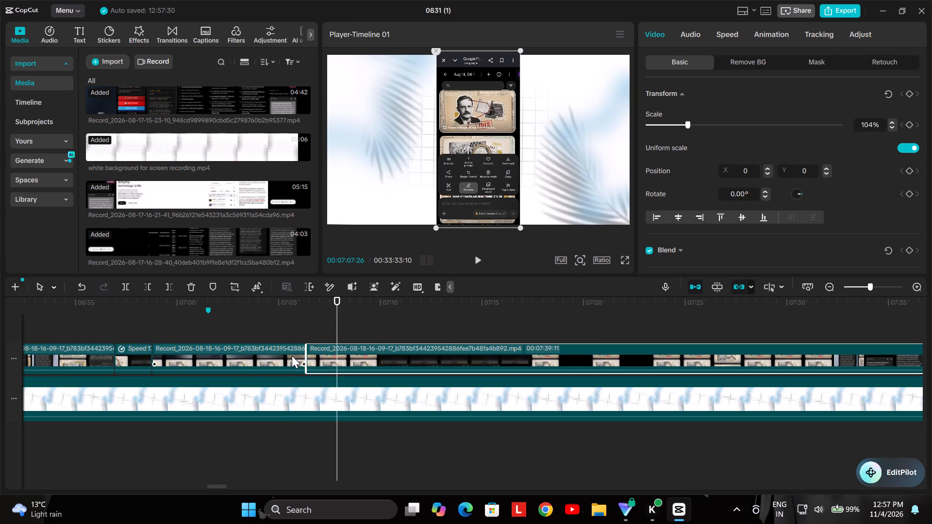
key(space)
key(space)
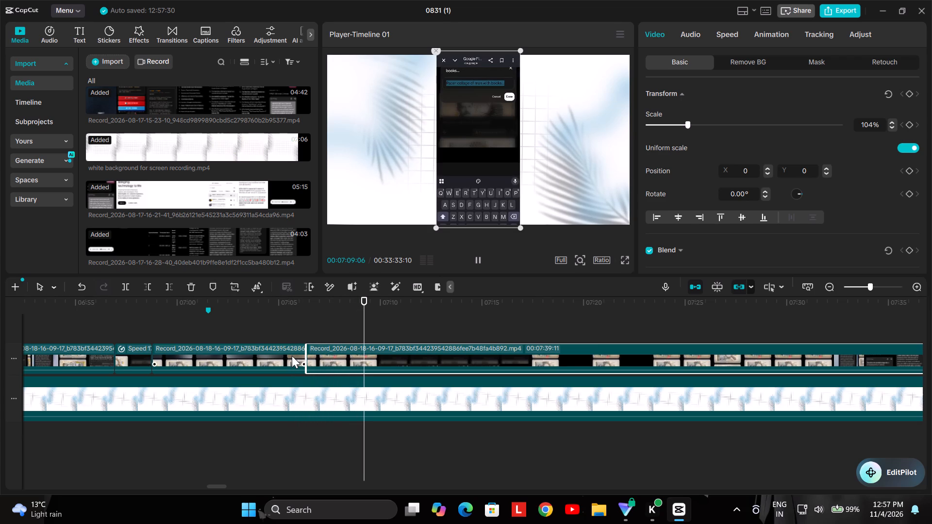
key(space)
key(space)
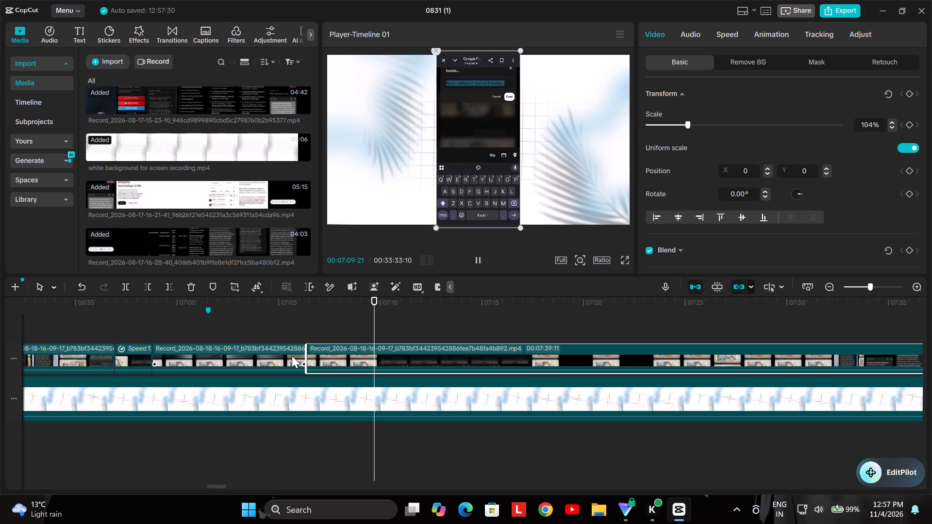
key(ctrl+b)
Set the speed of the short recording clip before the new split to 2.10x.
click(335, 345)
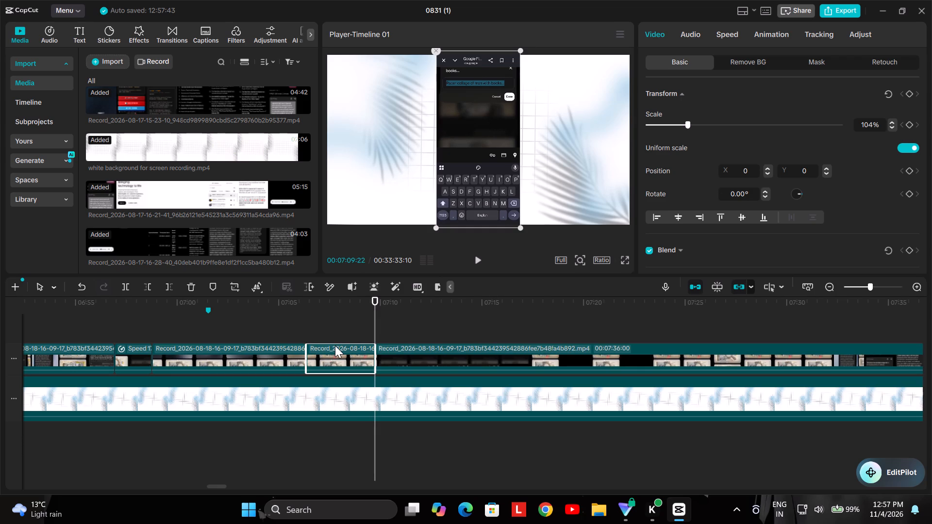
click(730, 34)
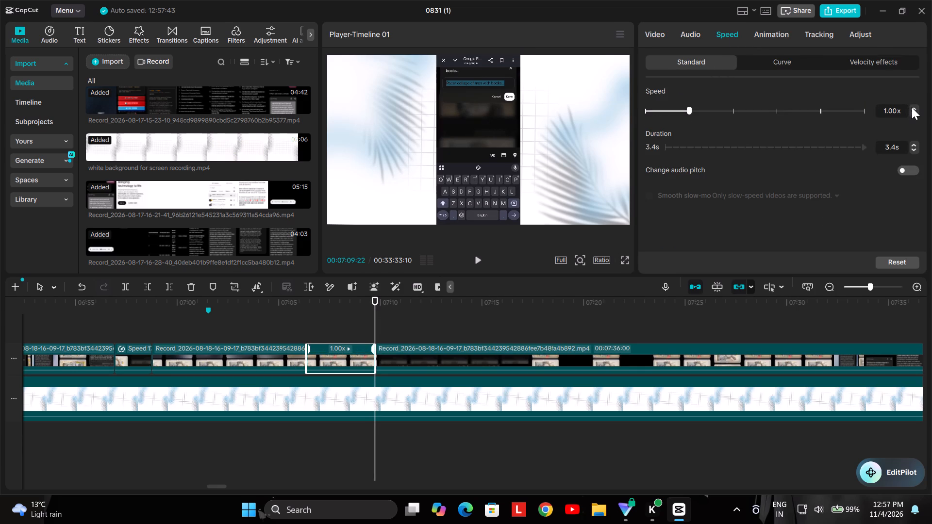
triple_click(912, 107)
triple_click(912, 107)
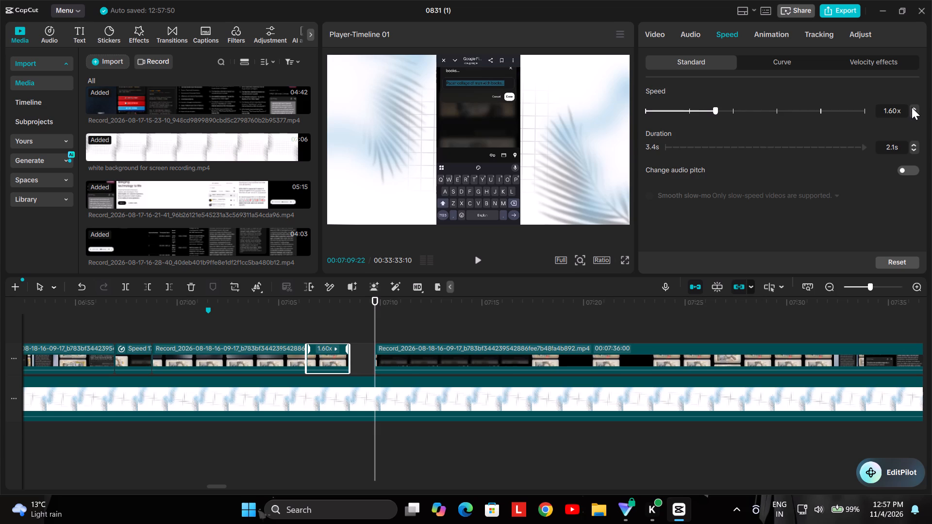
double_click(912, 107)
click(912, 107)
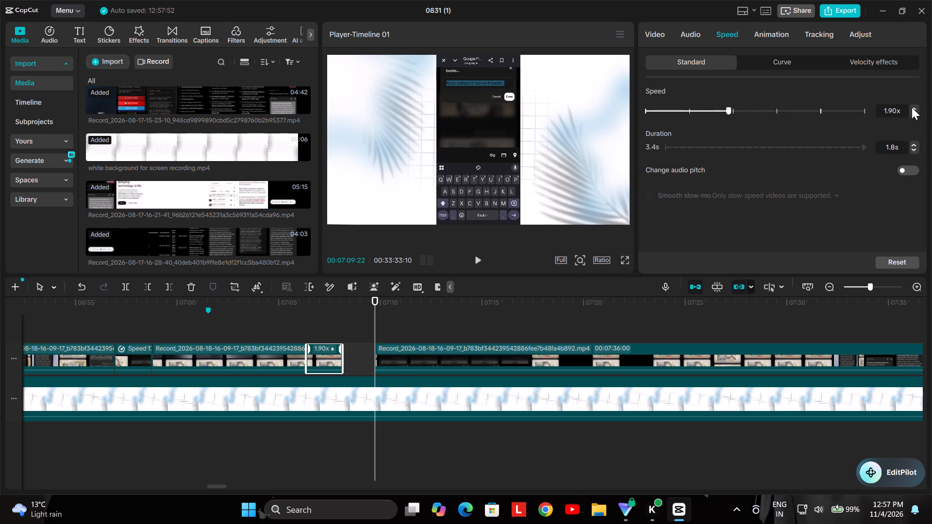
double_click(912, 107)
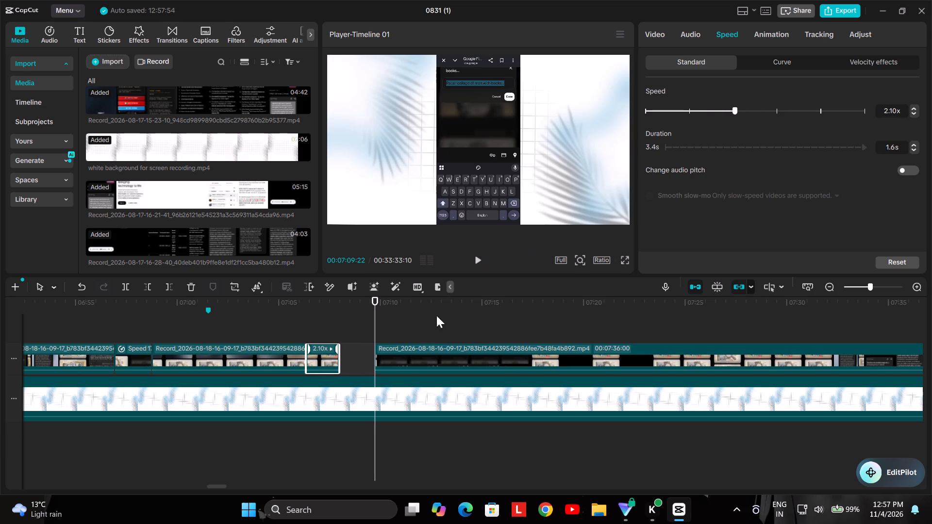
Move the following long recording clip back against the end of the sped-up clip to close the gap.
click(416, 344)
drag(416, 344, 386, 344)
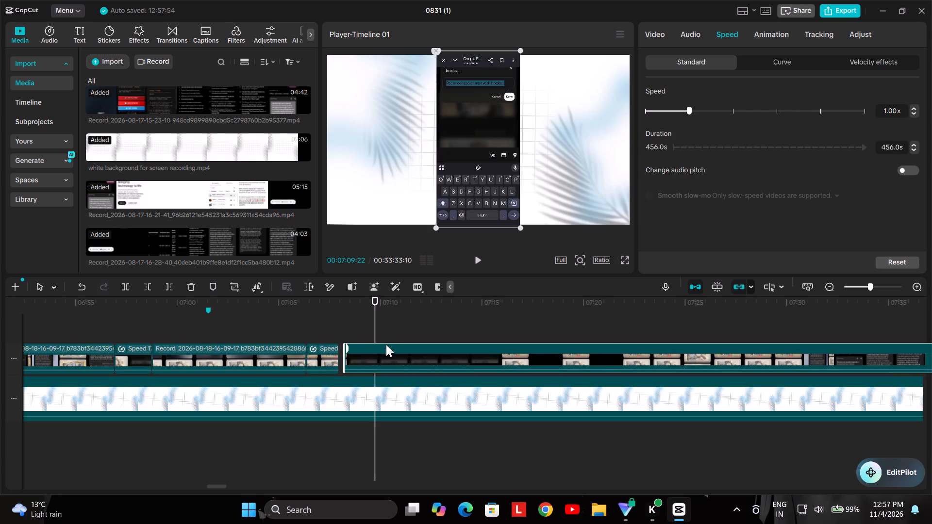
drag(386, 344, 382, 347)
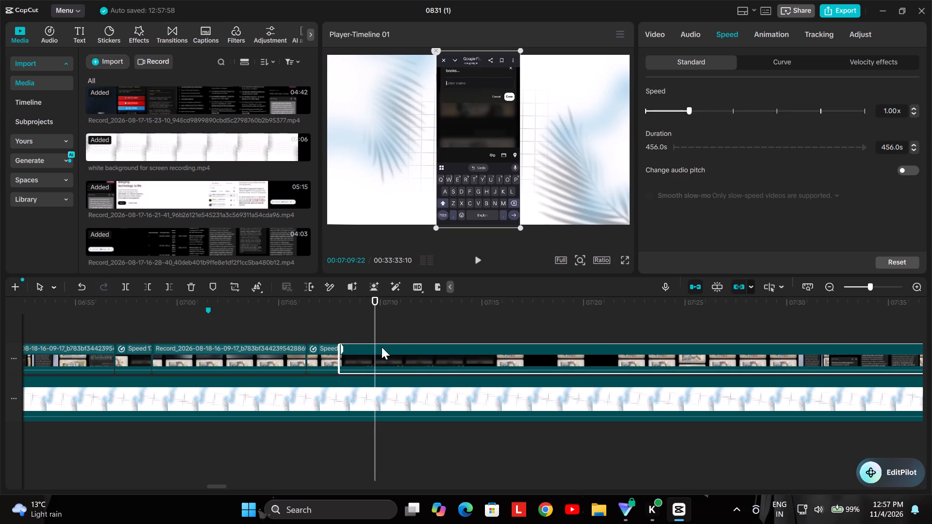
Play and step through the rename dialog after the latest join, and split the long recording clip at 00:07:09:20, at the empty name field.
drag(370, 311, 276, 321)
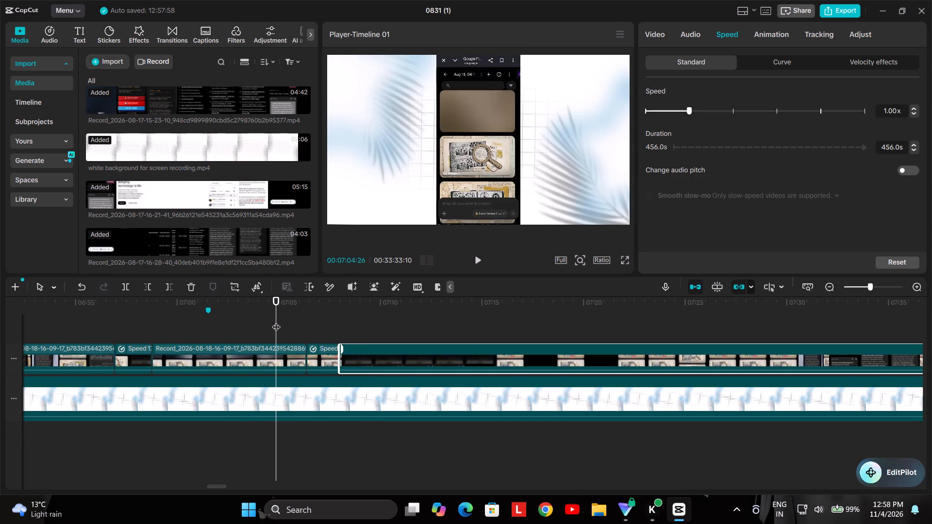
key(space)
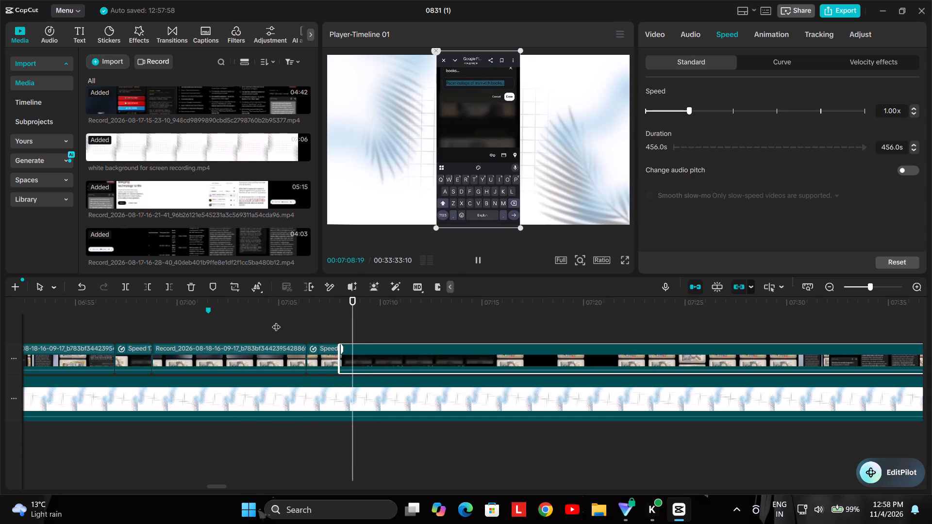
key(space)
key(space)
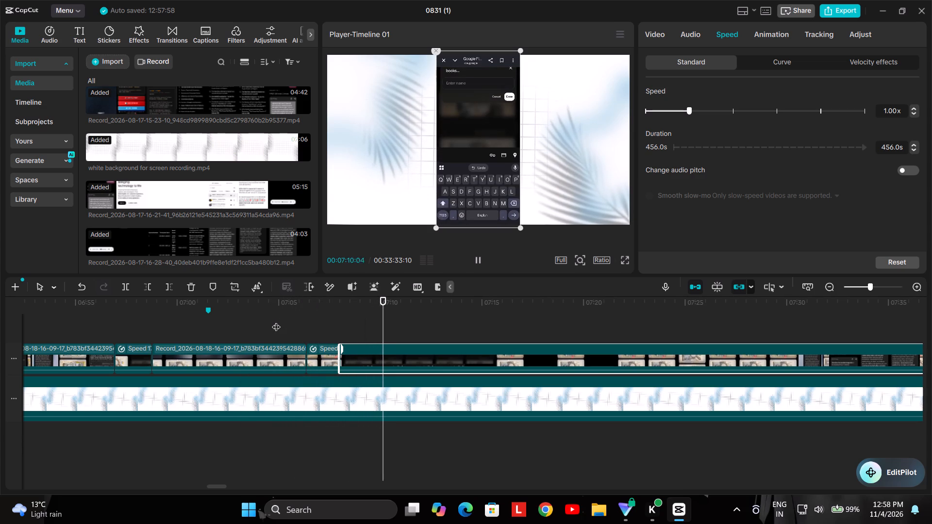
key(space)
key(space)
key(space)
key(Left)
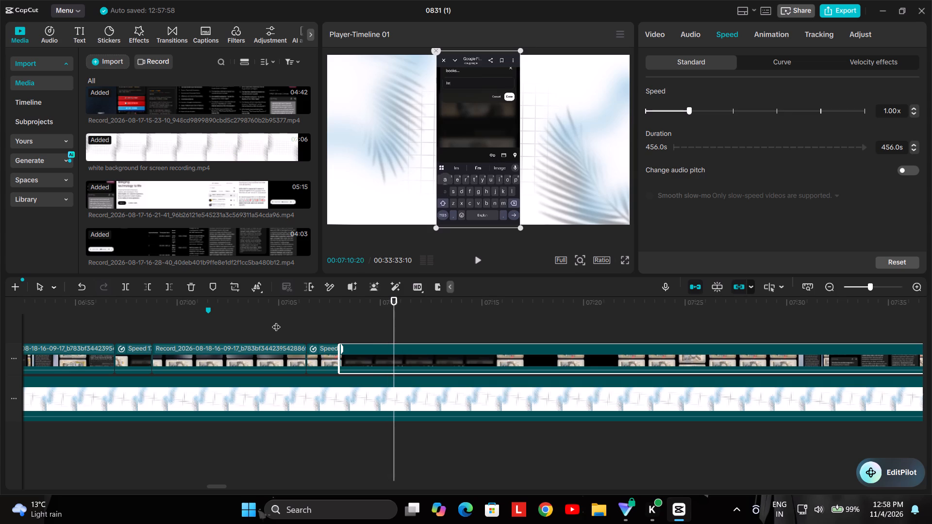
key(Left)
key(Left)
key(Left)
key(Left)
key(Left)
key(Left)
key(Left)
key(Left)
key(Left)
key(Left)
key(Left)
key(Left)
key(Left)
key(Left)
key(Left)
key(Left)
key(Left)
key(Left)
key(Left)
key(Left)
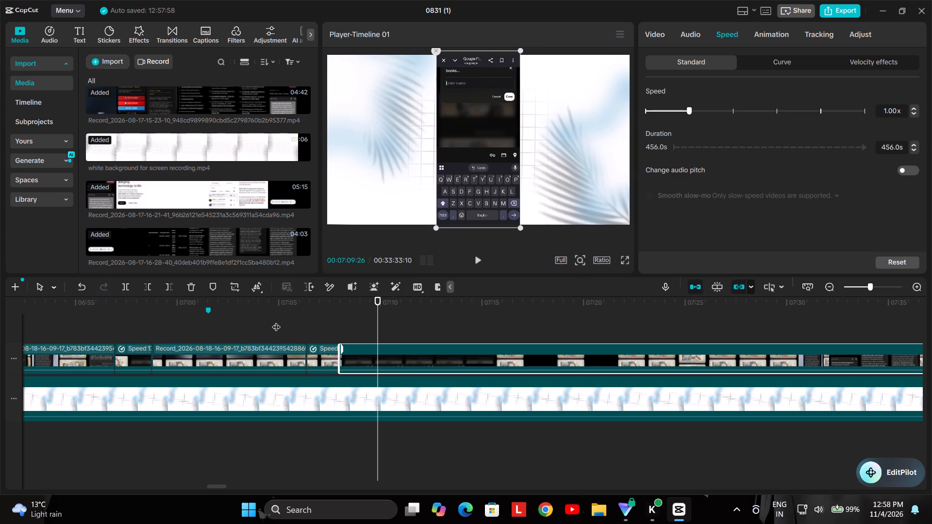
key(Left)
key(Left)
key(Left)
key(Left)
key(Left)
key(Left)
key(Left)
key(Left)
key(Left)
key(Left)
key(Left)
key(Left)
key(Left)
key(Left)
key(Left)
key(Left)
key(Left)
key(Left)
key(Left)
key(Left)
key(Left)
key(Left)
key(Left)
key(Left)
key(Left)
key(Left)
key(Left)
key(Left)
key(Left)
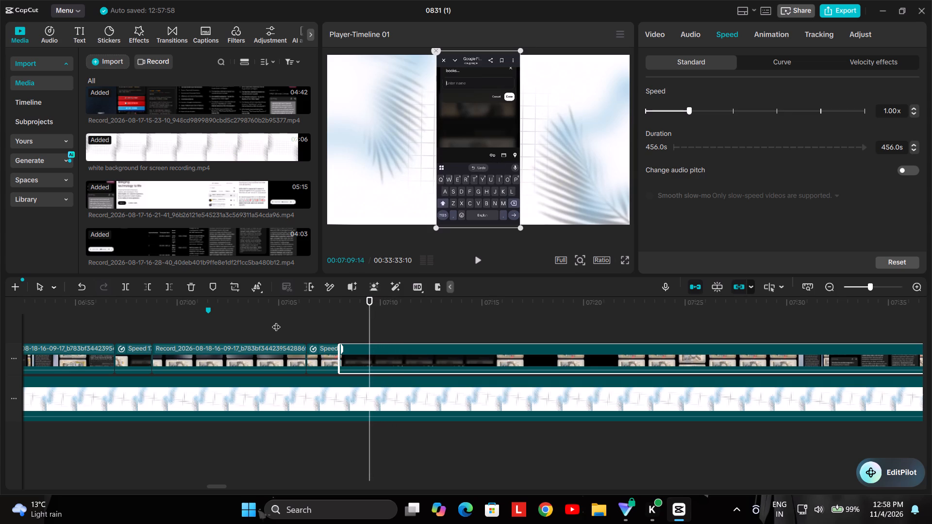
key(Left)
key(Left)
key(Left)
key(Left)
key(Left)
key(Left)
key(Left)
key(Left)
key(Left)
key(Left)
key(Left)
key(Left)
key(Left)
key(Left)
key(Left)
key(Left)
key(Left)
key(Left)
key(Left)
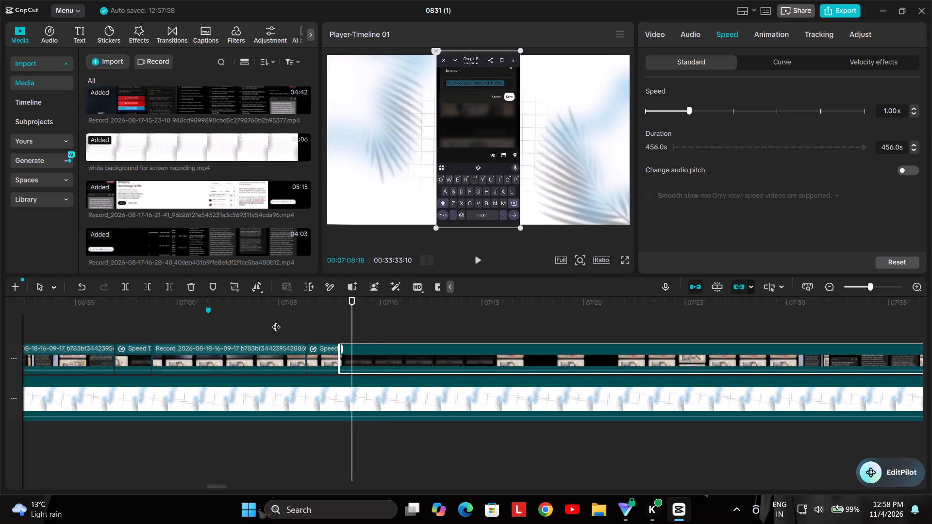
key(space)
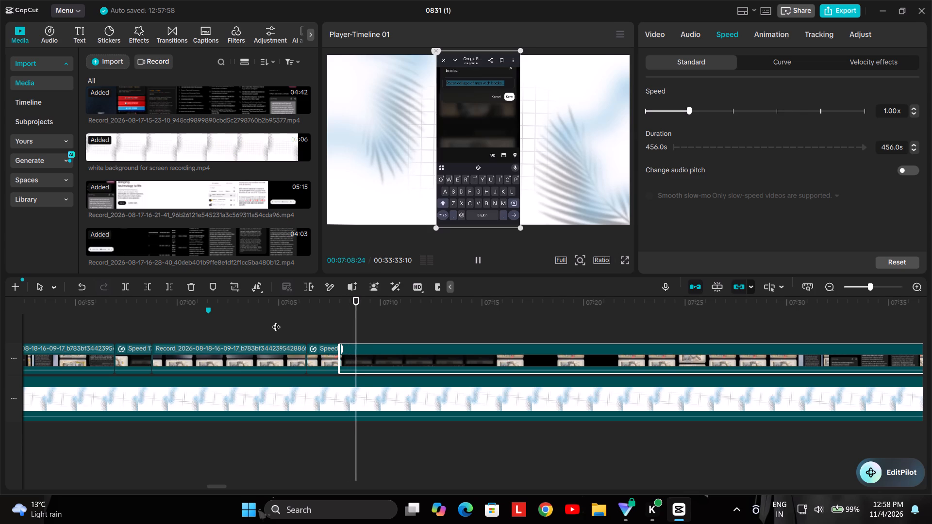
key(space)
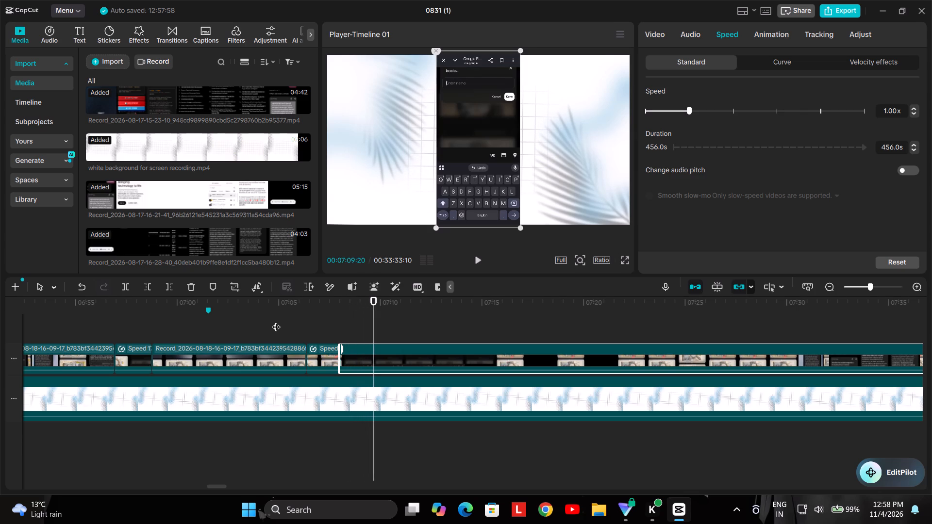
key(ctrl+b)
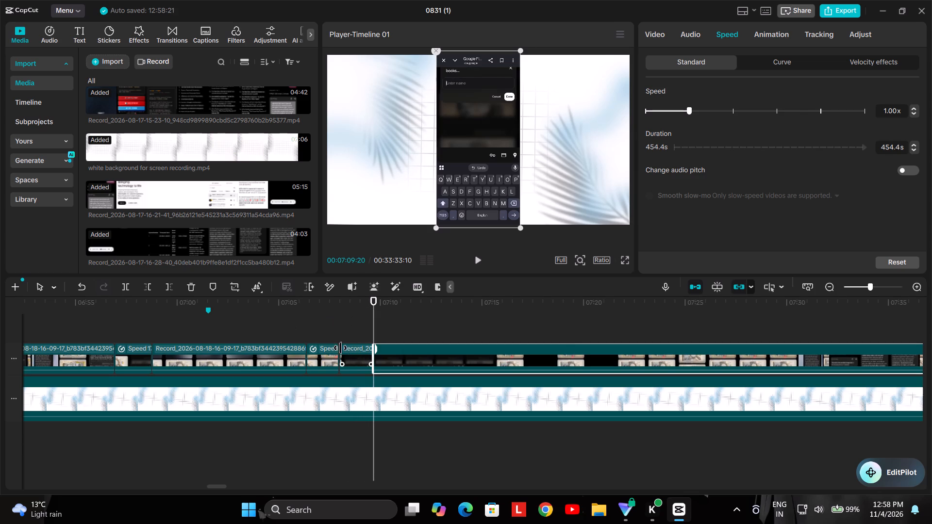
Set the speed of the short recording clip before the 00:07:09:20 split to 2.80x.
click(351, 350)
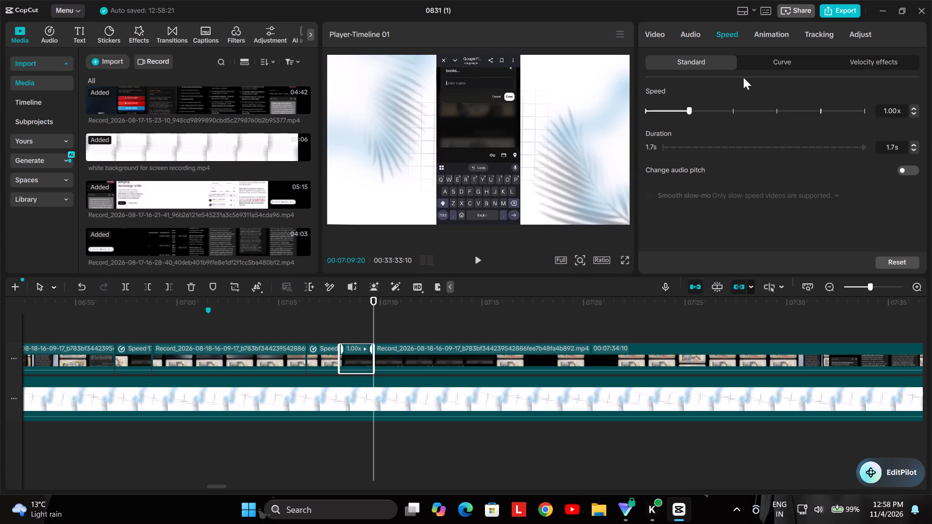
triple_click(912, 110)
triple_click(912, 110)
triple_click(912, 110)
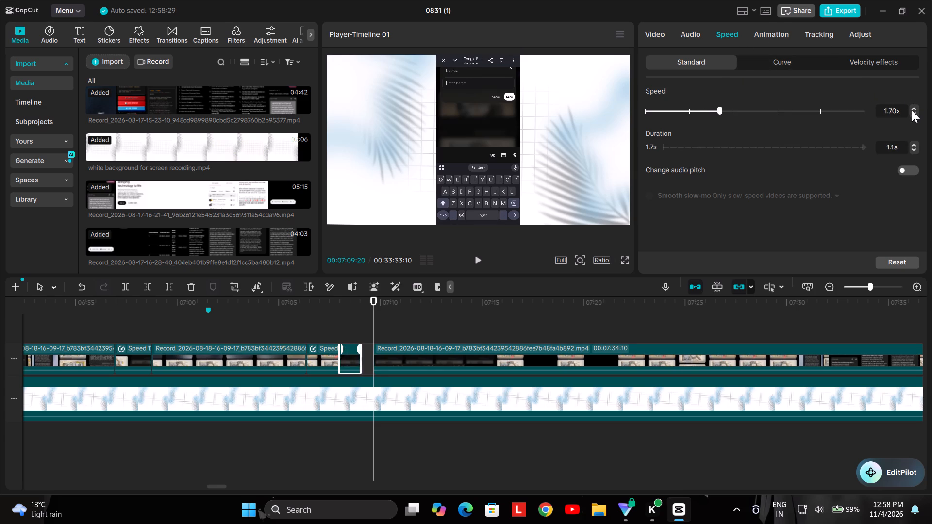
triple_click(912, 110)
triple_click(912, 110)
triple_click(912, 110)
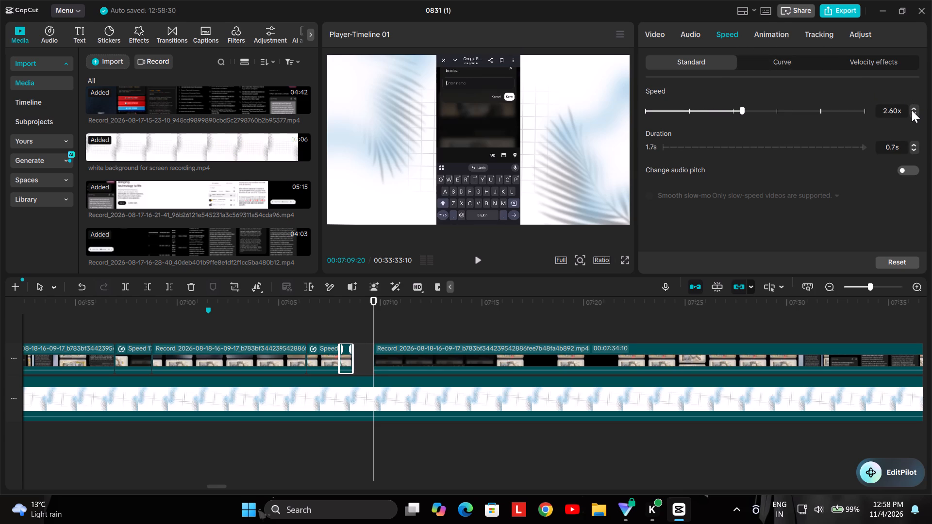
Move the following long recording clip back against the end of the 2.80x clip, on the same track, to close the gap.
click(538, 361)
drag(538, 361, 514, 364)
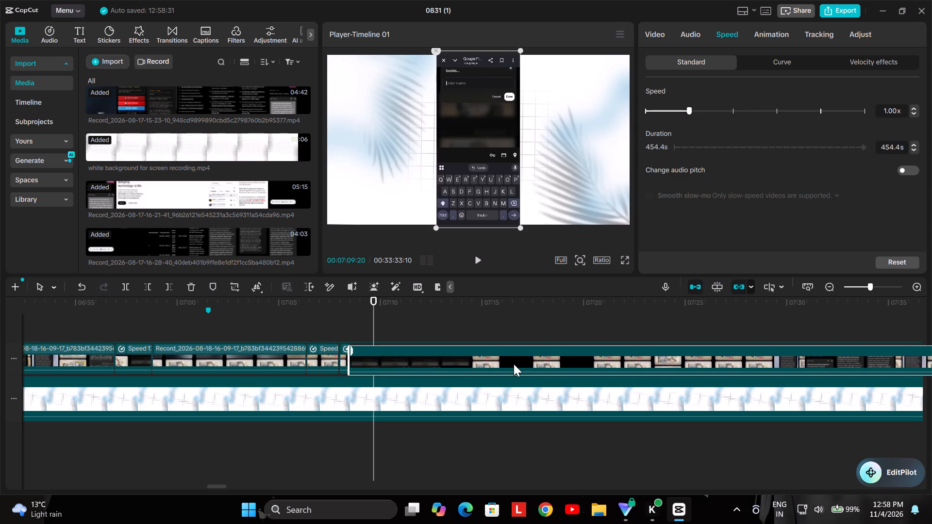
drag(514, 364, 513, 364)
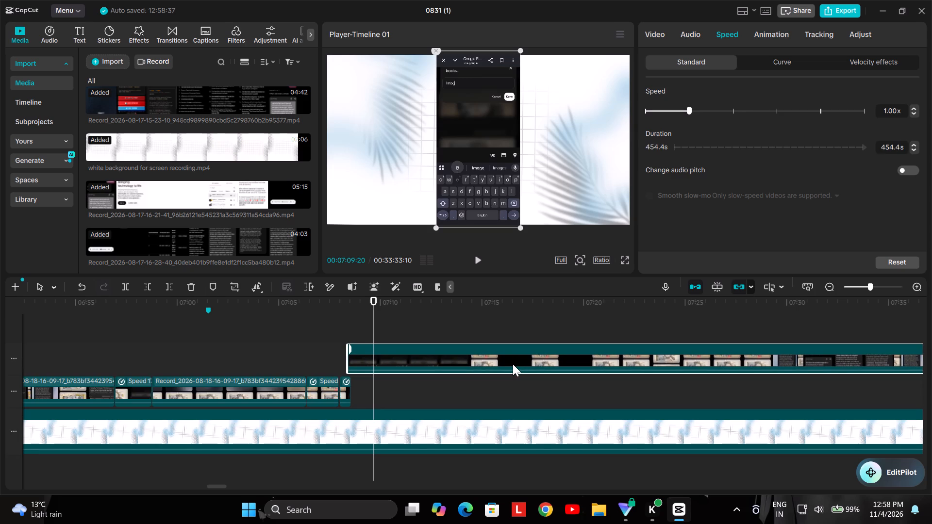
drag(513, 364, 517, 398)
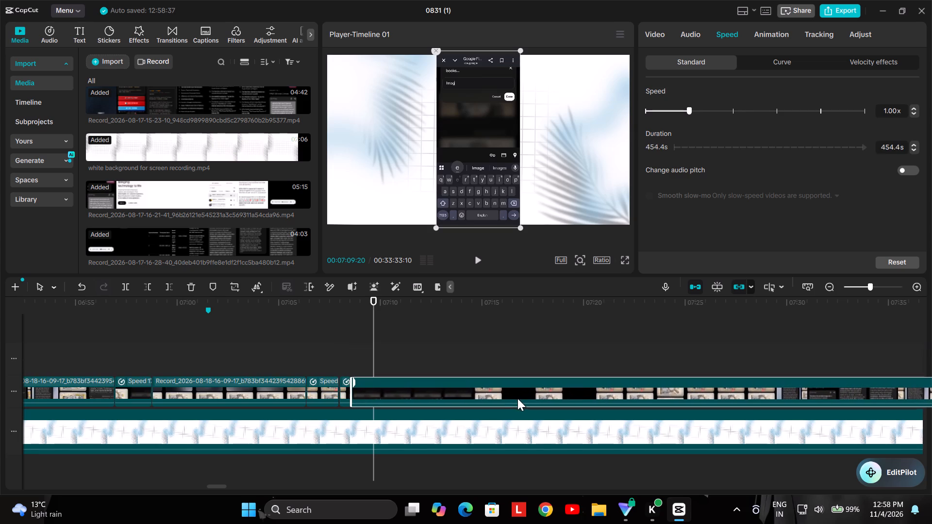
drag(517, 398, 515, 407)
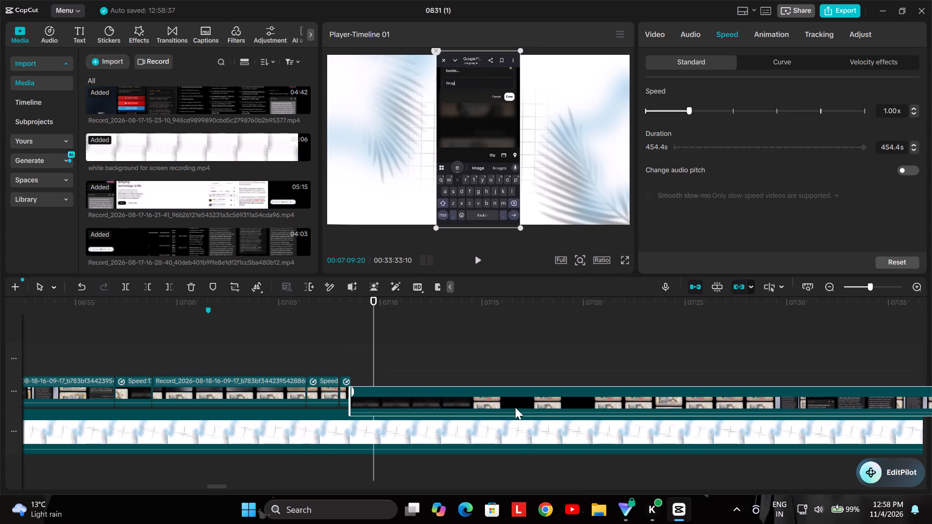
drag(515, 407, 517, 399)
Play from before the new join through the name typing and split the long recording clip at 00:07:13:18, back on the image list.
click(433, 328)
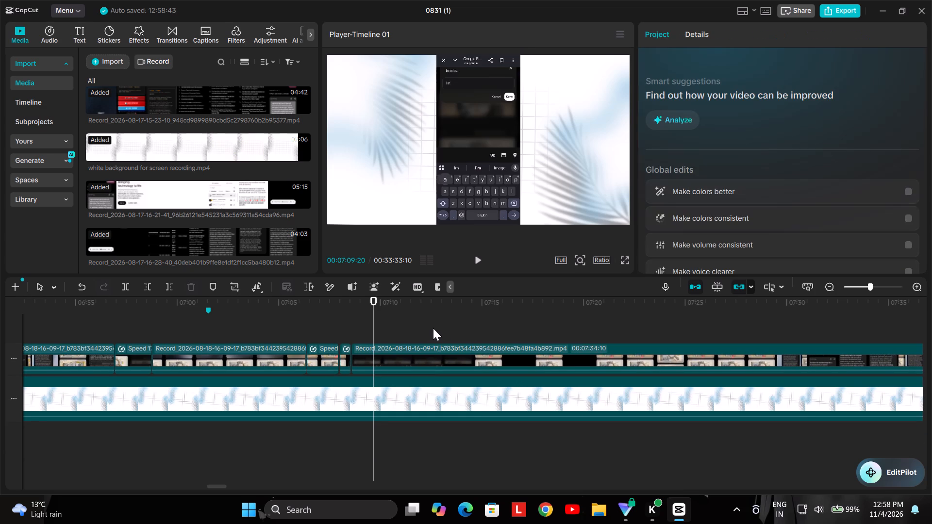
drag(433, 328, 284, 331)
key(space)
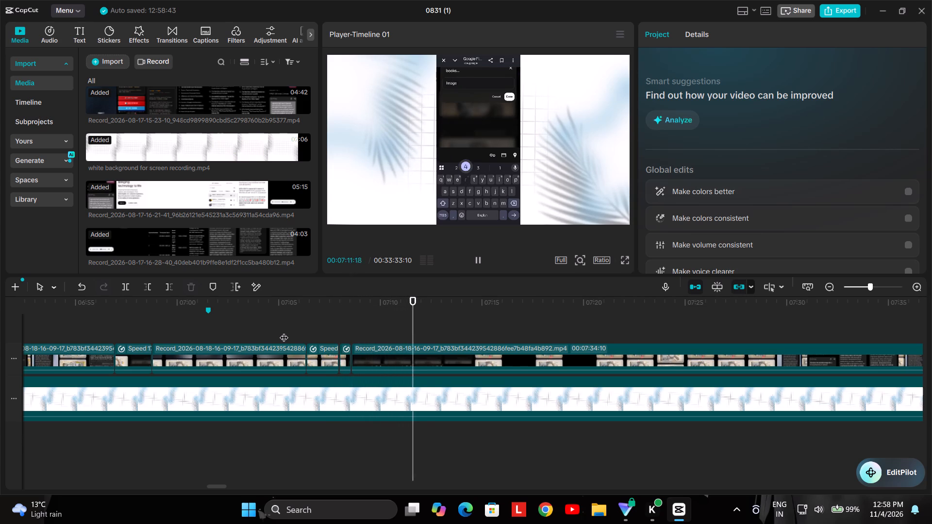
key(space)
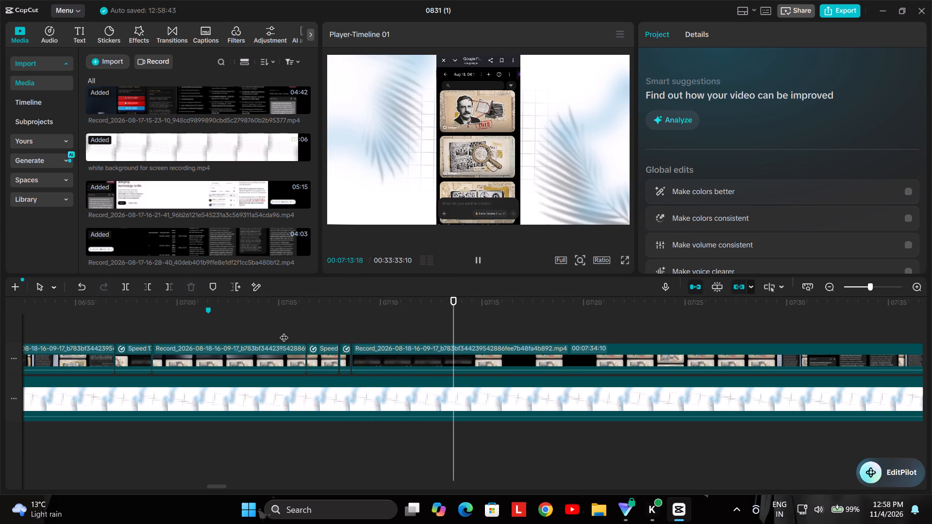
ctrl+click(416, 353)
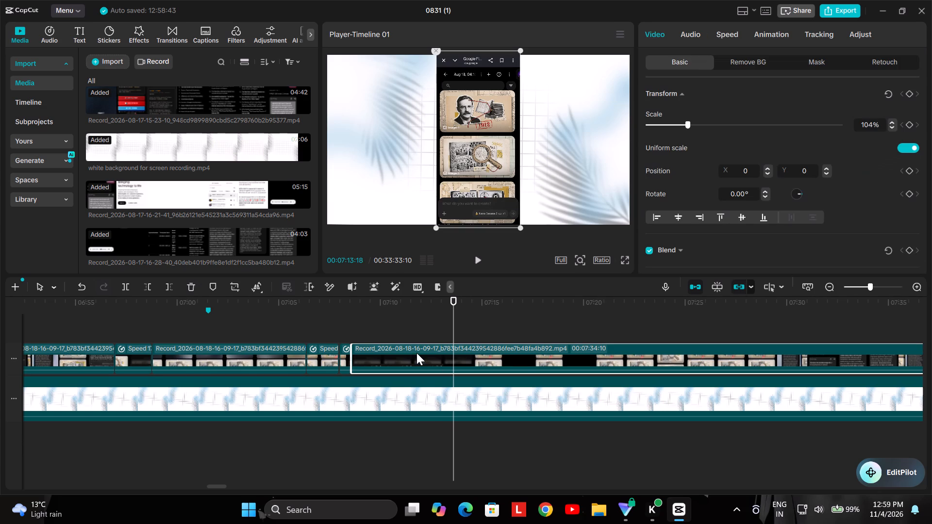
key(ctrl+b)
Set the speed of the name-typing recording clip before the 00:07:13:18 split to 3.20x.
click(416, 353)
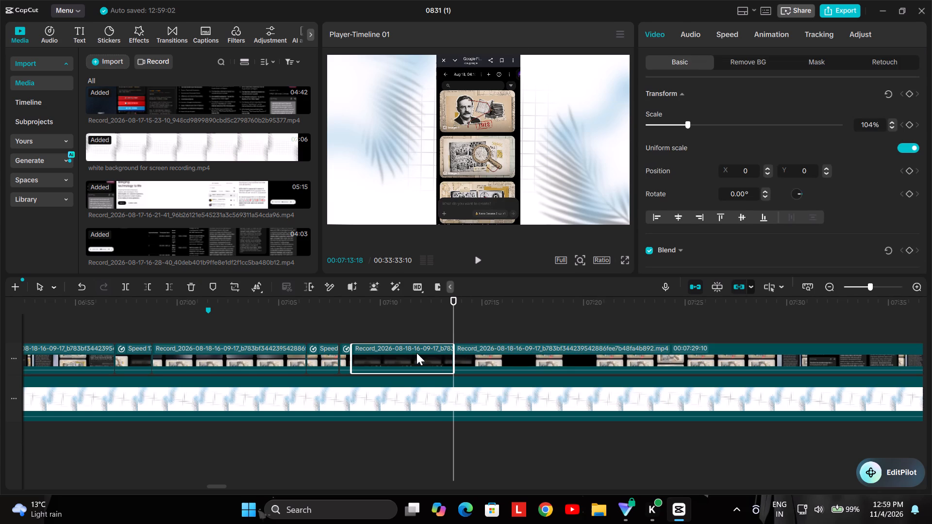
click(726, 32)
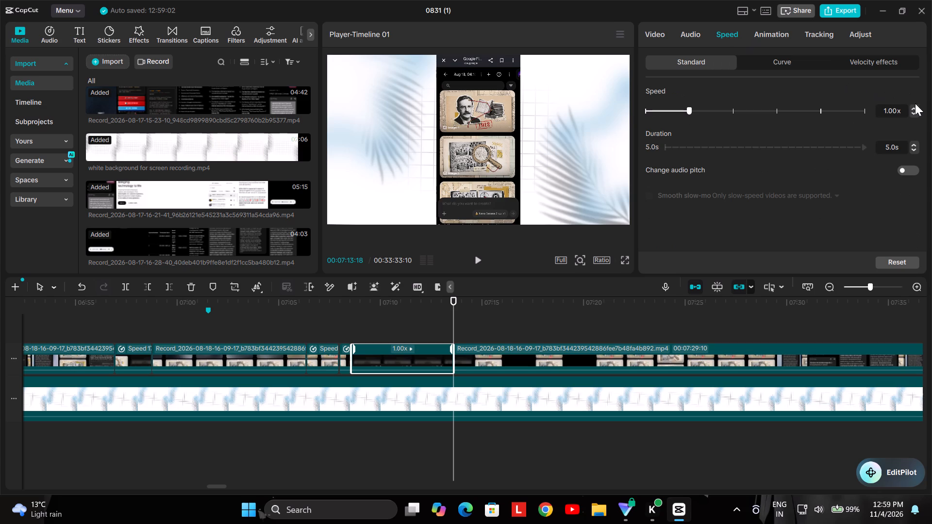
triple_click(914, 107)
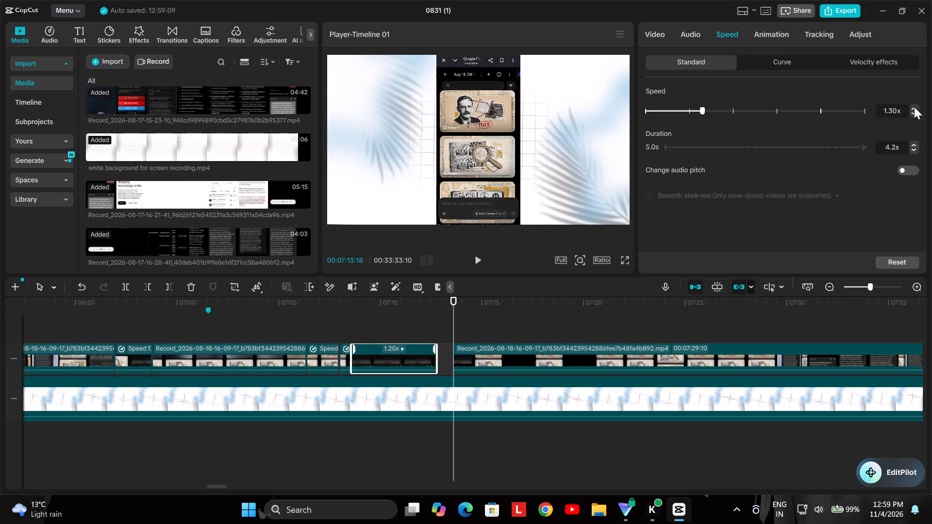
triple_click(914, 107)
triple_click(914, 107)
triple_click(914, 107)
triple_click(914, 107)
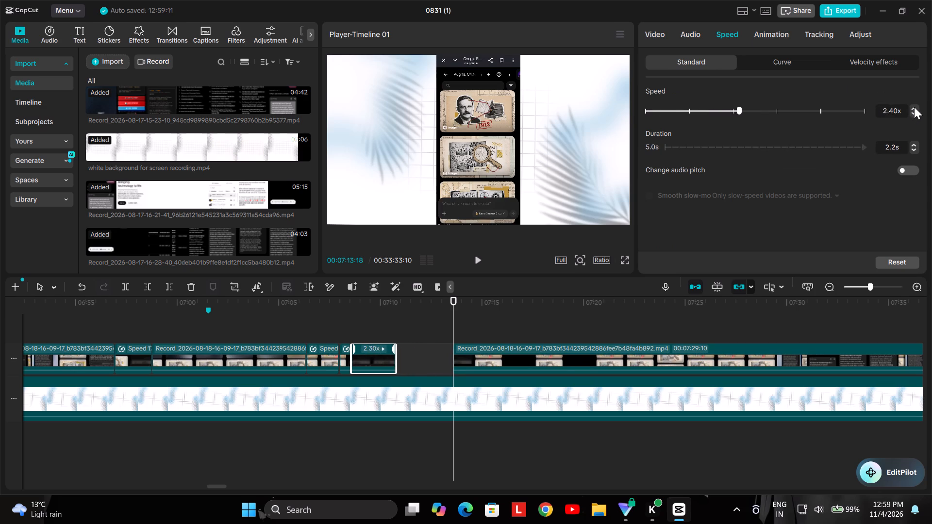
triple_click(914, 107)
triple_click(914, 107)
click(914, 107)
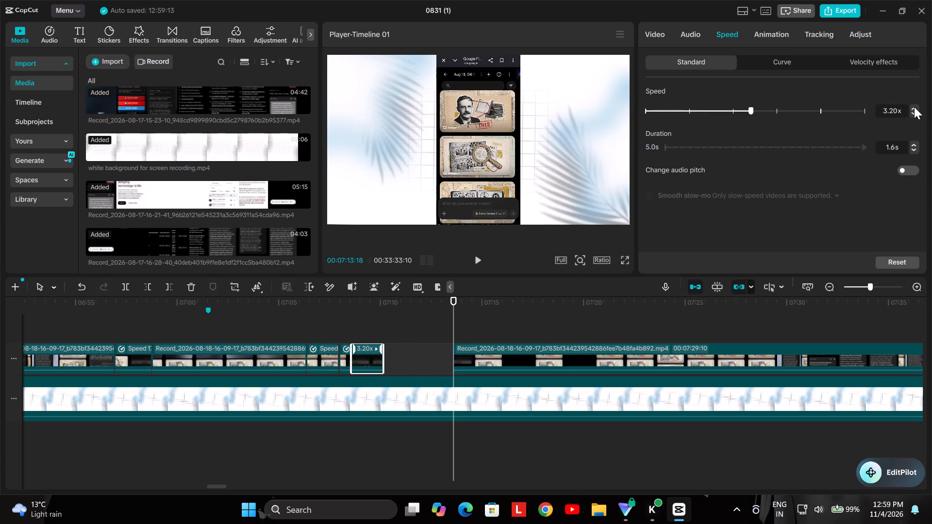
Move the remaining long recording clip back against the end of the 3.20x clip, on the same track, to close the gap.
click(493, 351)
drag(493, 351, 425, 355)
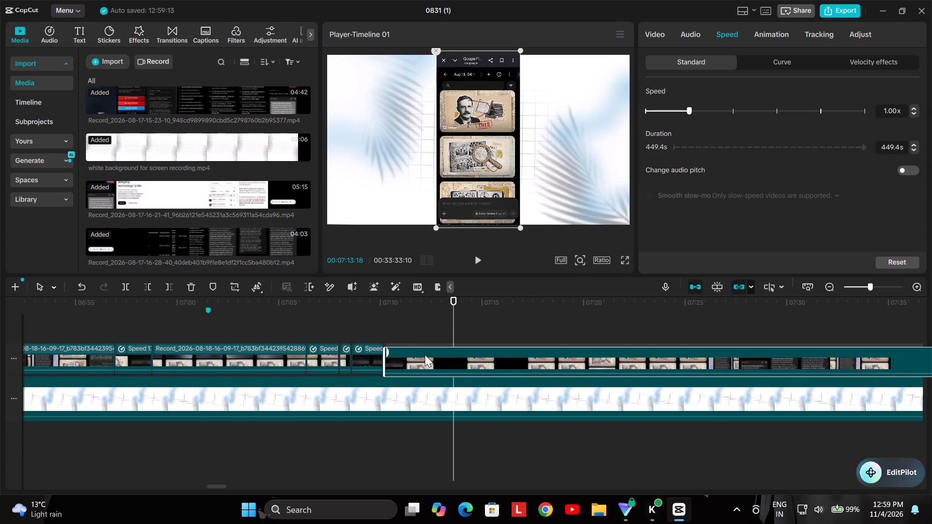
drag(425, 355, 423, 354)
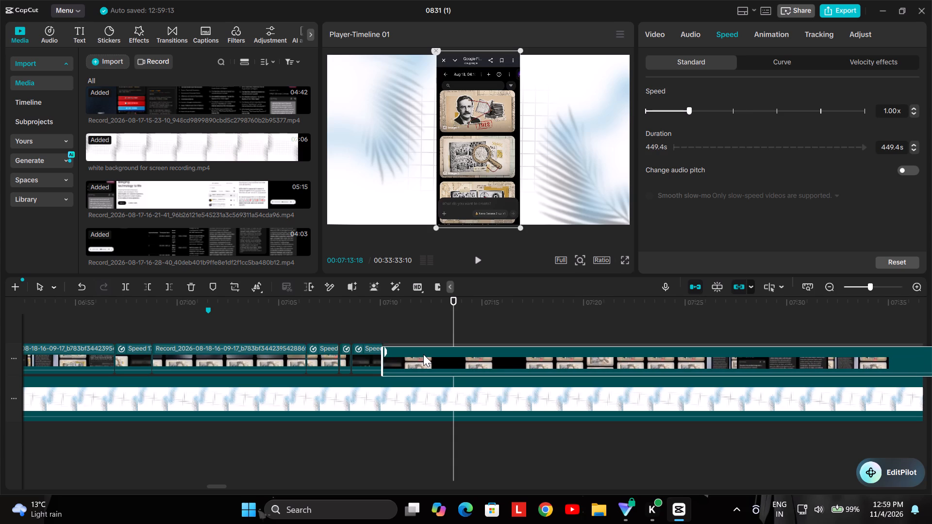
drag(423, 354, 421, 354)
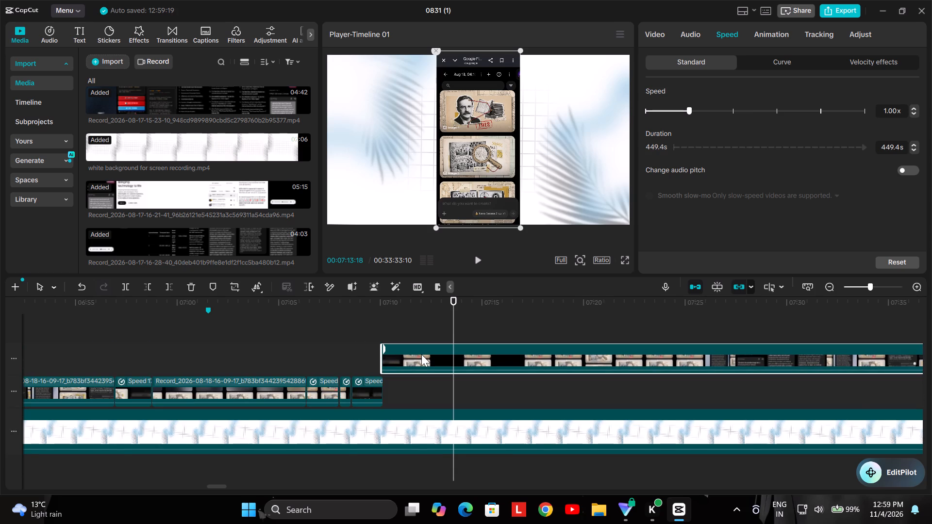
drag(421, 354, 422, 393)
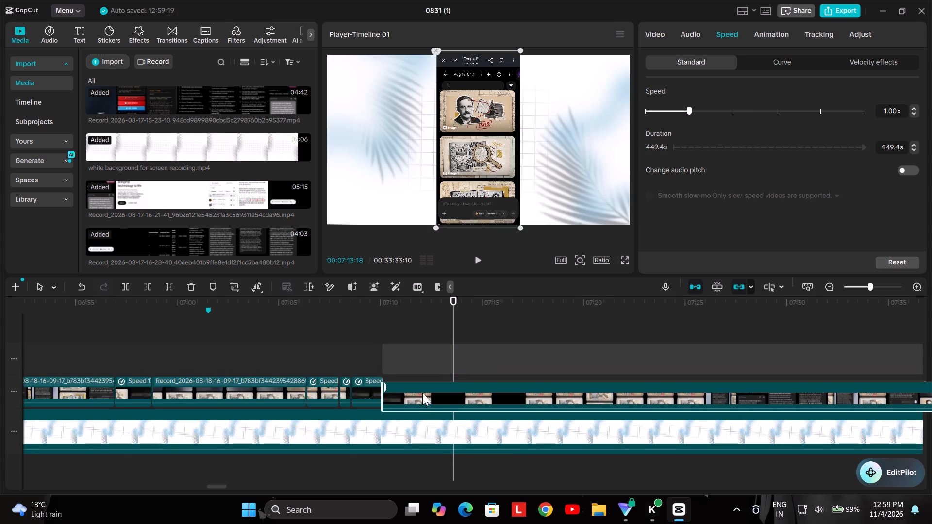
drag(422, 393, 423, 394)
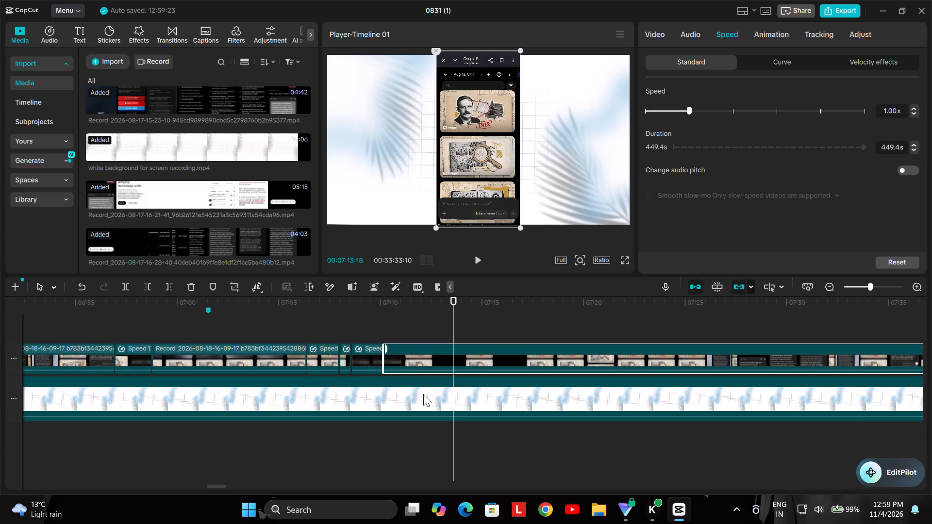
Play the timeline from 00:07:05:25 across the sped-up clips and into the long recording clip to check the joins.
click(439, 326)
drag(439, 326, 293, 332)
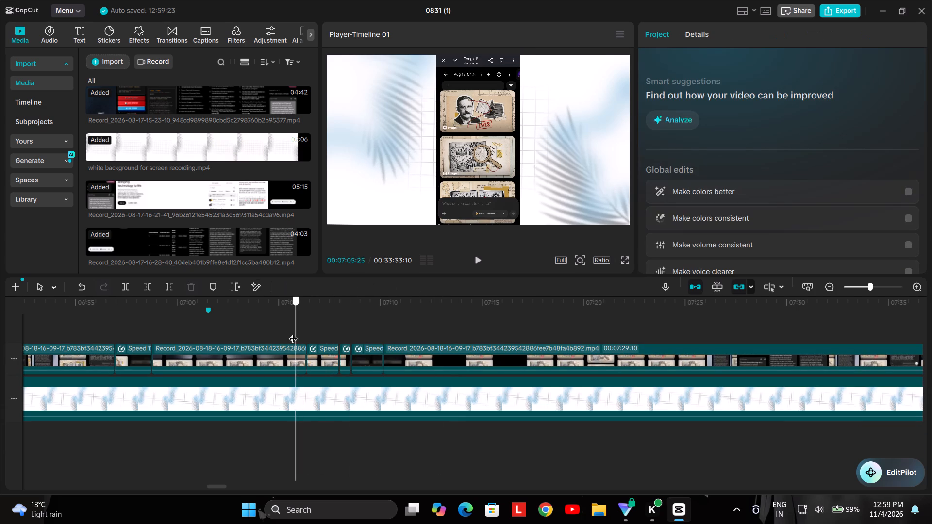
key(space)
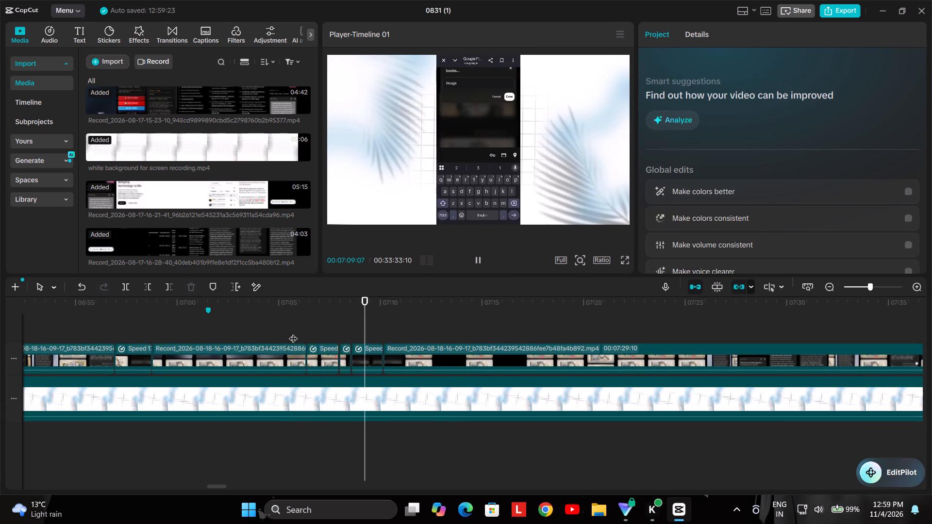
key(space)
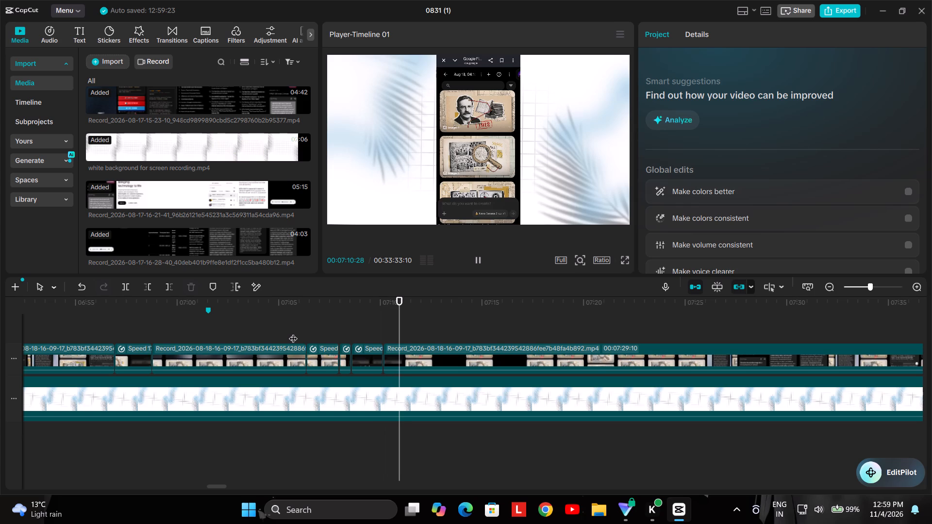
key(space)
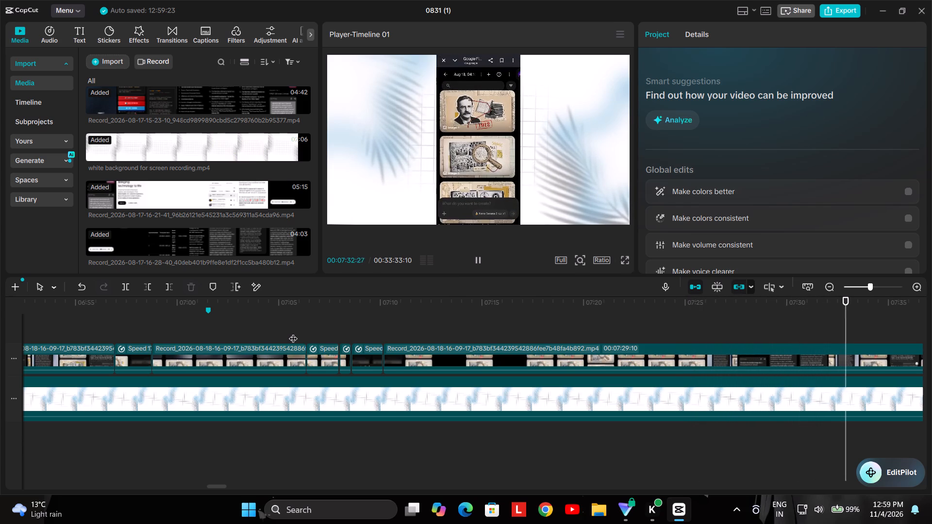
Continue playback past 00:07:33 and look ahead along the long recording clip for the end of the image-generation wait.
scroll(293, 332, left, 3)
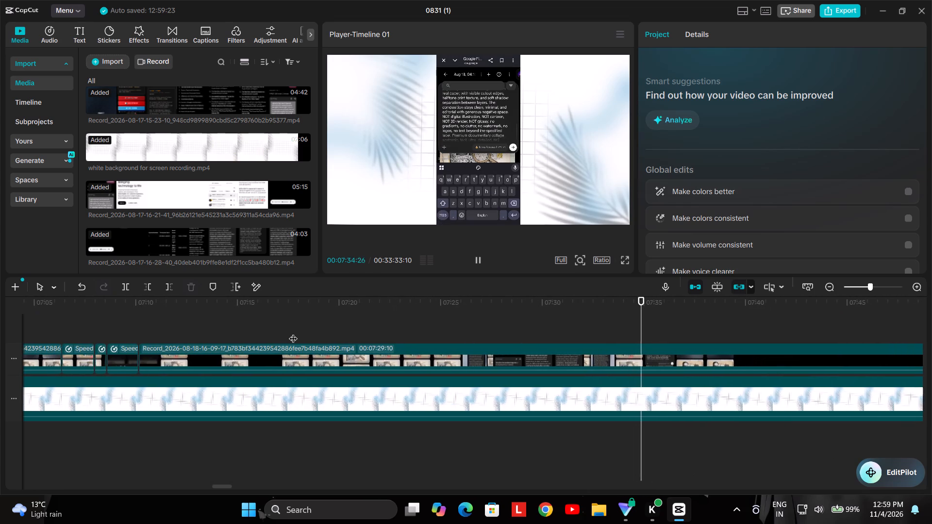
scroll(293, 332, left, 4)
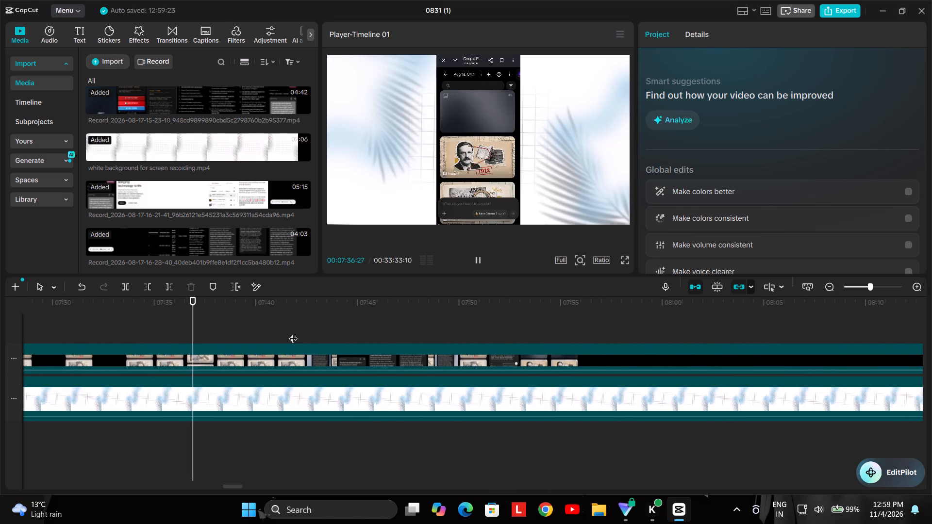
scroll(293, 332, left, 17)
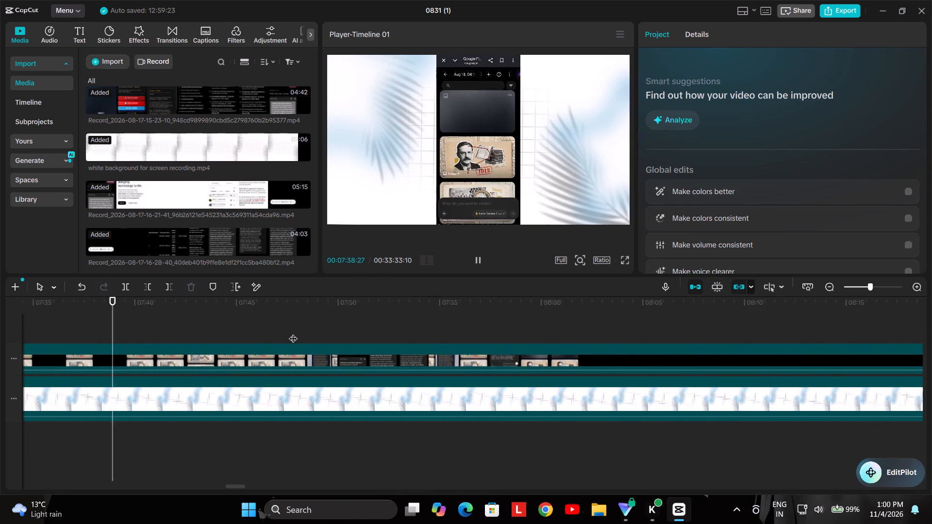
scroll(293, 332, left, 14)
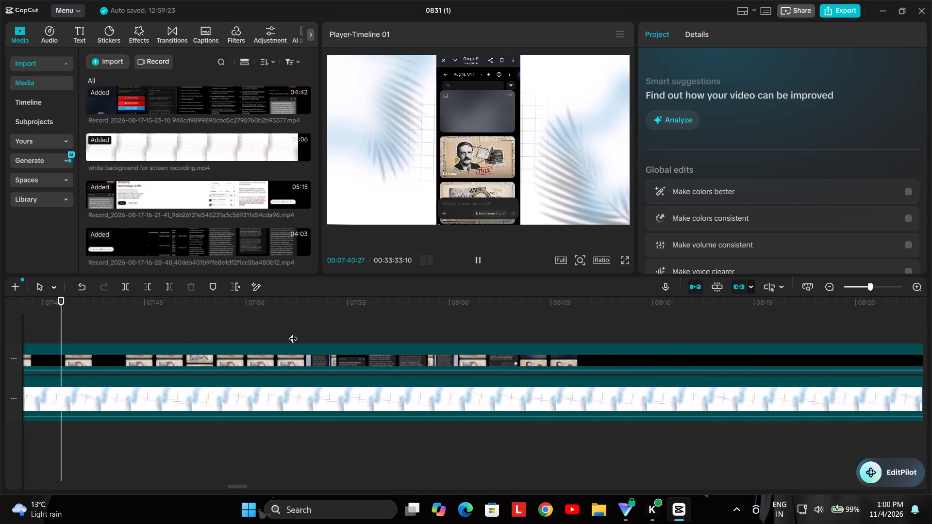
scroll(293, 332, left, 18)
scroll(293, 332, left, 5)
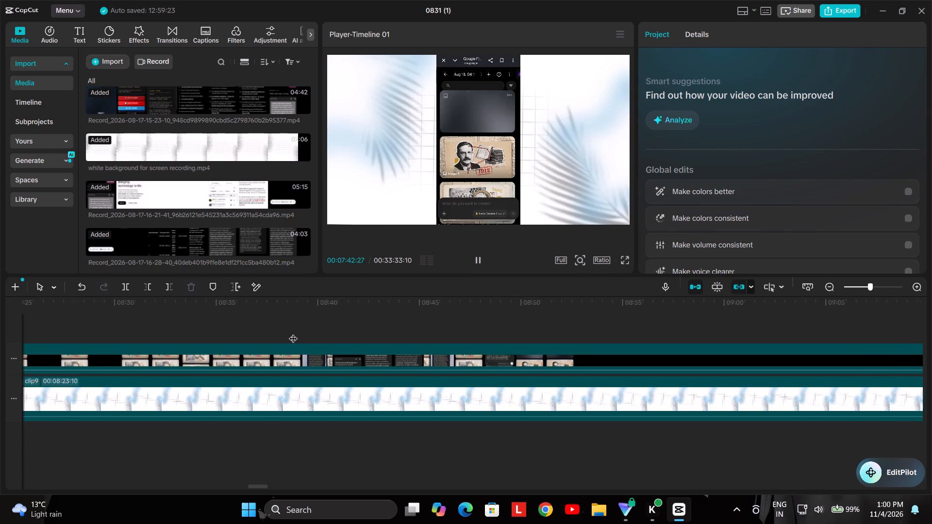
scroll(293, 332, left, 18)
scroll(293, 332, left, 11)
scroll(293, 332, left, 13)
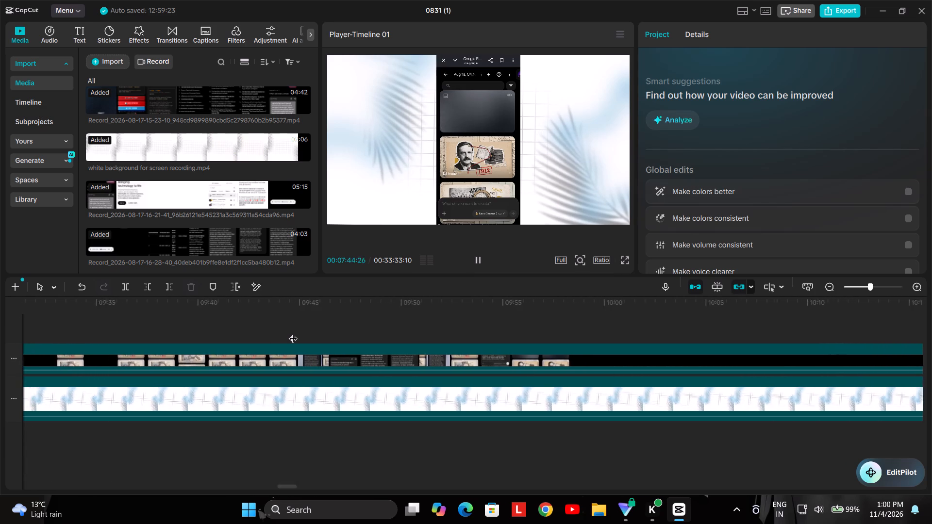
scroll(293, 332, left, 13)
scroll(293, 332, left, 20)
scroll(293, 332, left, 1)
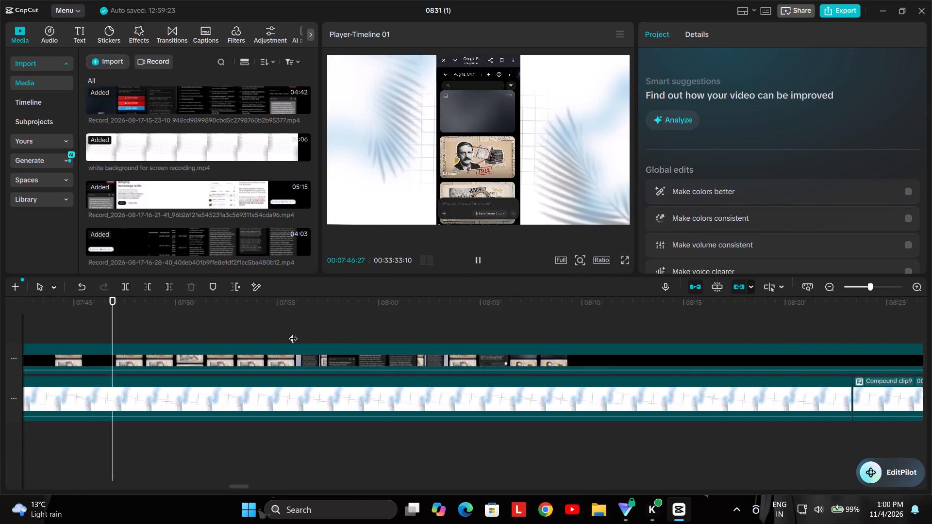
scroll(293, 332, left, 10)
scroll(293, 332, left, 12)
scroll(293, 332, left, 15)
scroll(293, 332, left, 14)
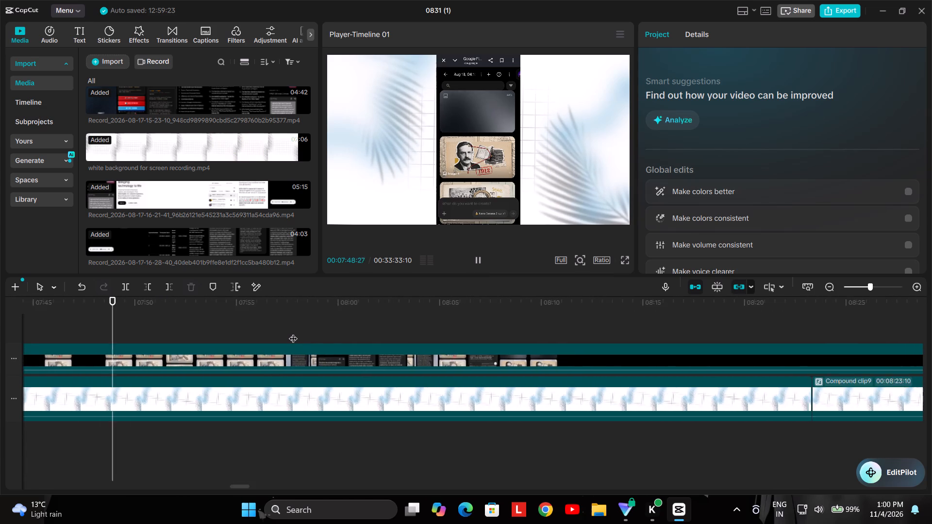
scroll(293, 332, left, 4)
scroll(293, 332, left, 20)
scroll(293, 332, left, 4)
scroll(293, 332, left, 20)
scroll(293, 332, left, 1)
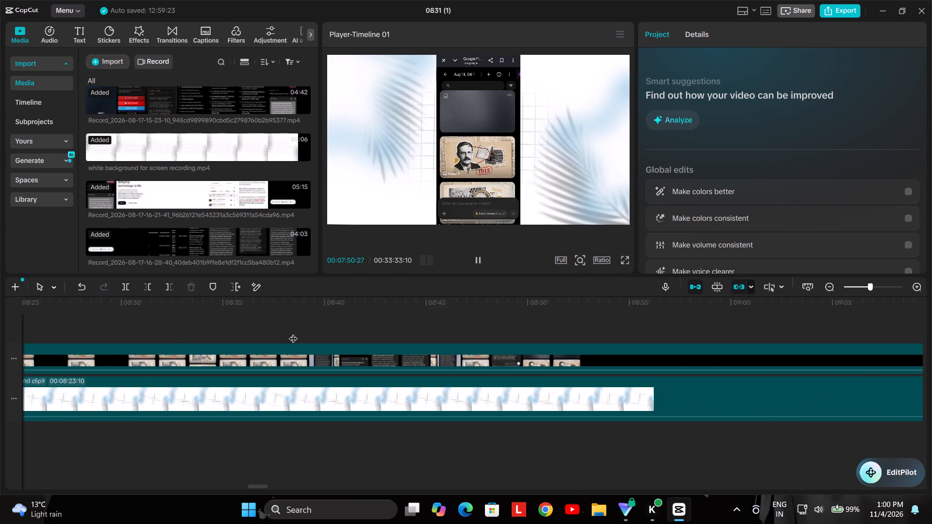
scroll(293, 332, left, 20)
scroll(293, 332, left, 20)
scroll(293, 332, left, 1)
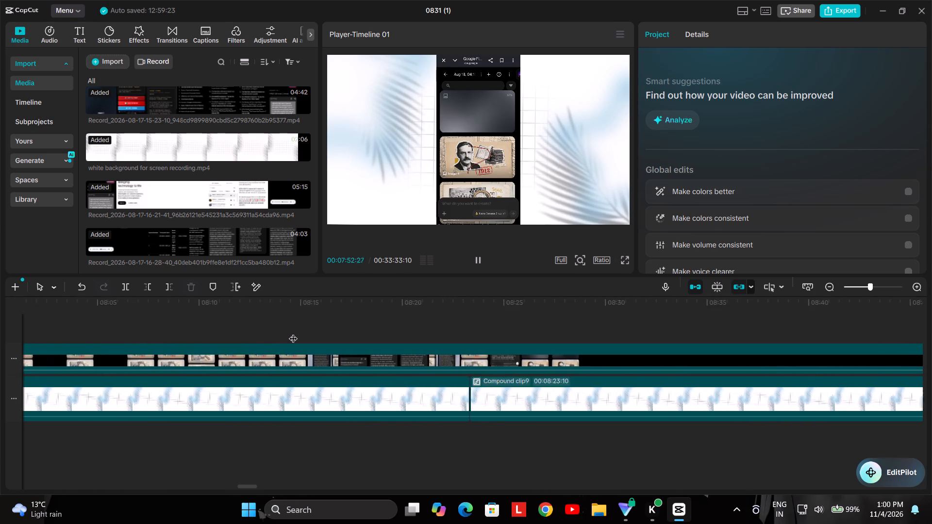
scroll(293, 332, left, 20)
scroll(293, 332, left, 11)
scroll(293, 332, left, 20)
scroll(293, 332, left, 8)
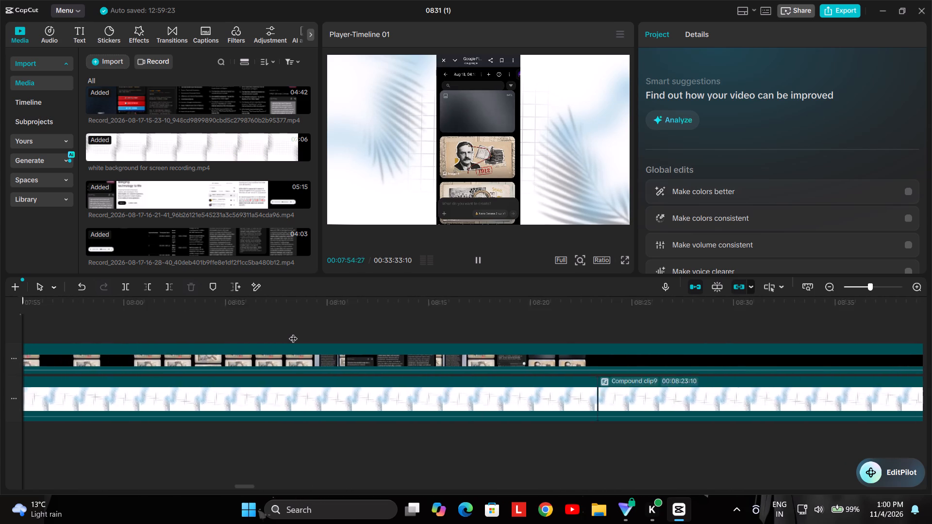
scroll(293, 332, left, 18)
scroll(293, 332, left, 9)
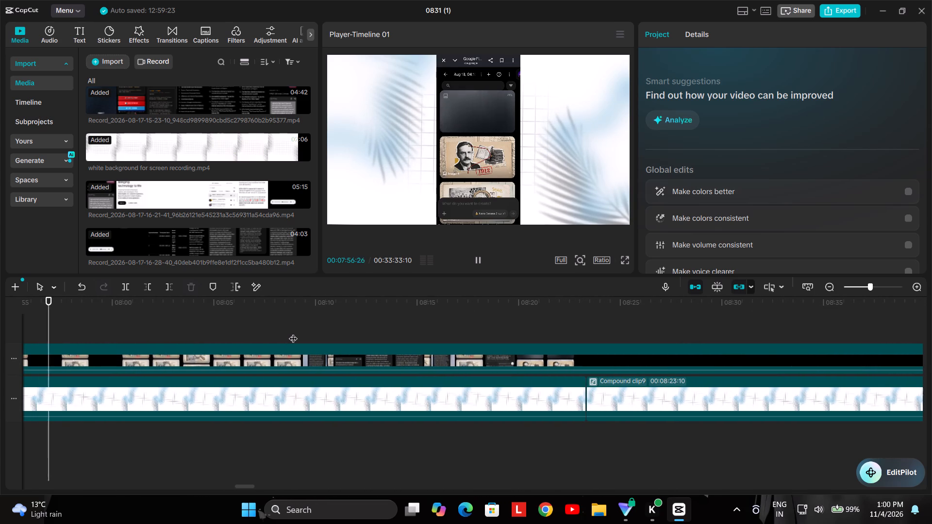
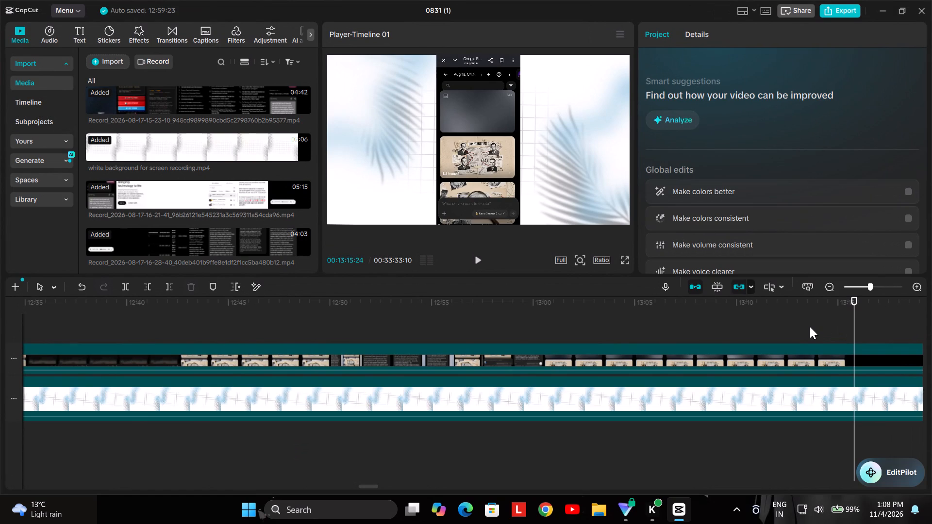
Play the long recording clip briefly from 00:13:15:24 to check the image-generation wait, and pause after about four seconds.
key(space)
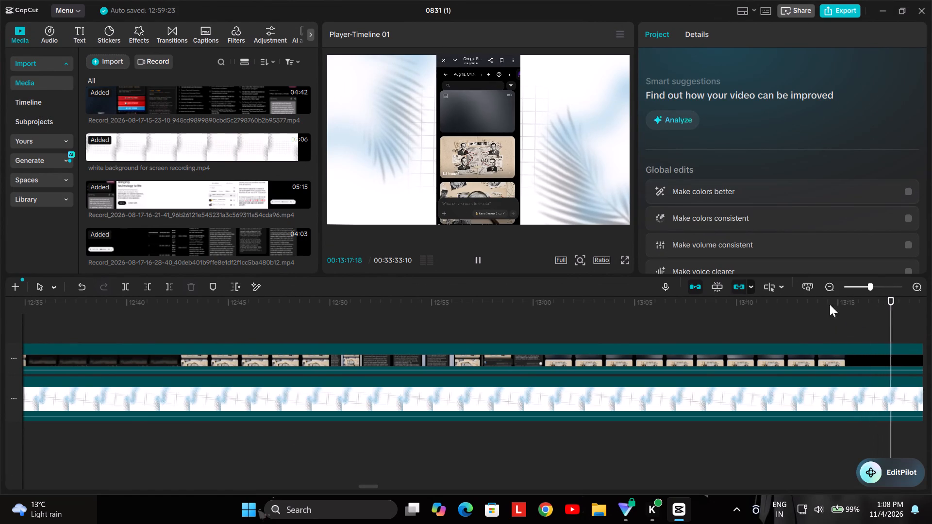
click(478, 262)
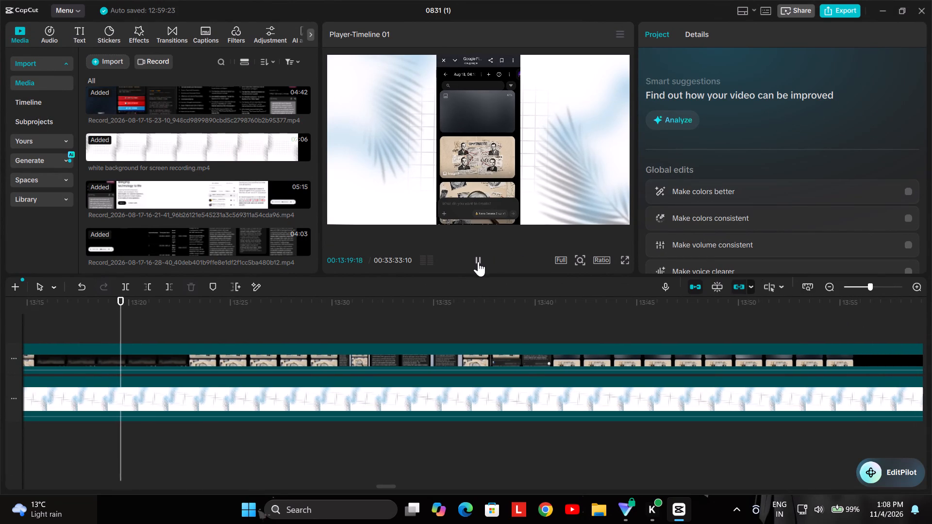